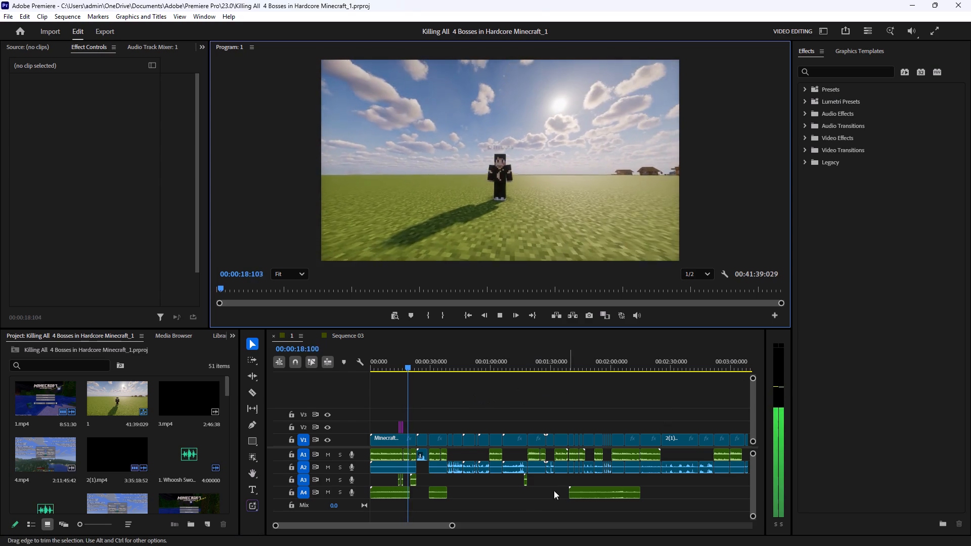
Play the sequence through to about 42 s to review the opening clips and their audio.
{"action": "left_click_drag", "start_coordinate": [453, 522], "coordinate": [443, 532]}
{"action": "scroll", "coordinate": [453, 522], "scroll_direction": "down", "scroll_amount": 1}
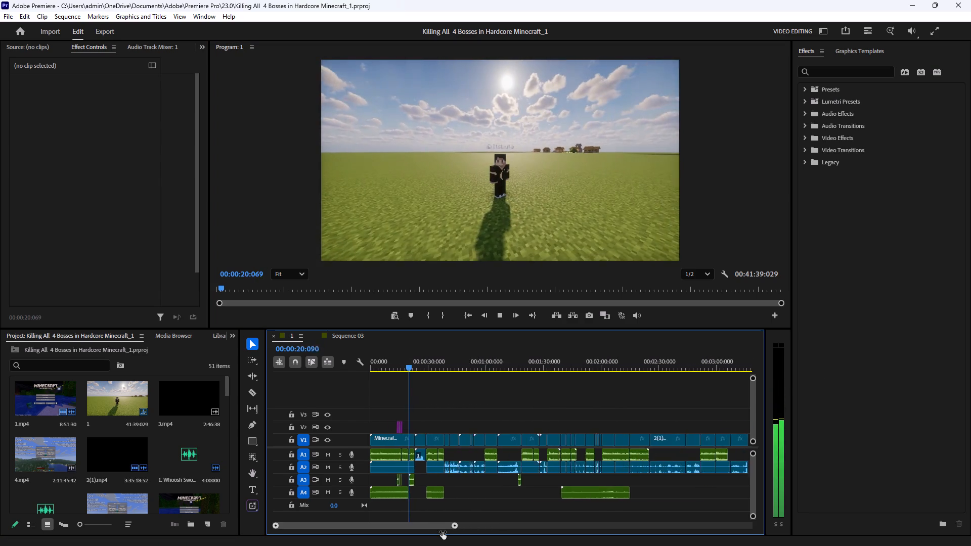
{"action": "left_click_drag", "start_coordinate": [443, 532], "coordinate": [387, 534]}
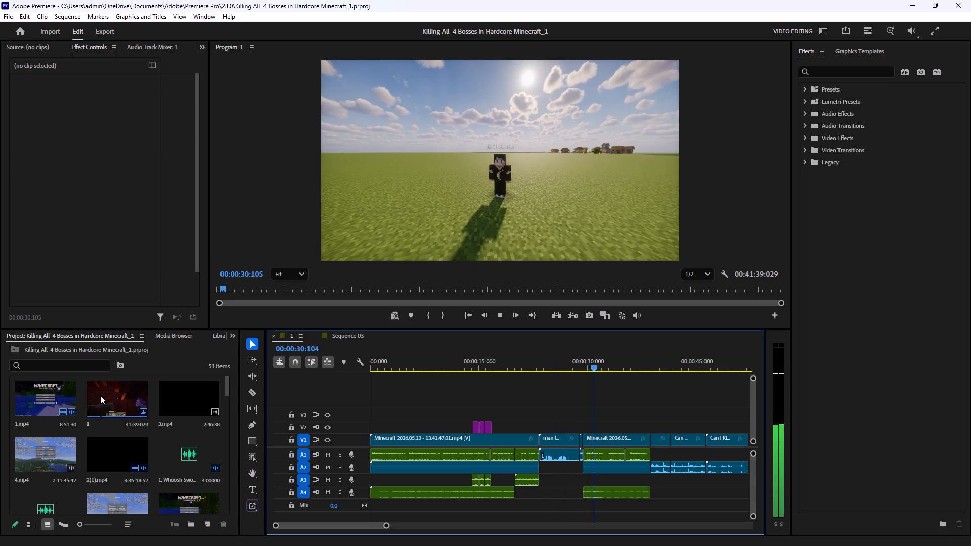
{"action": "left_click", "coordinate": [508, 406]}
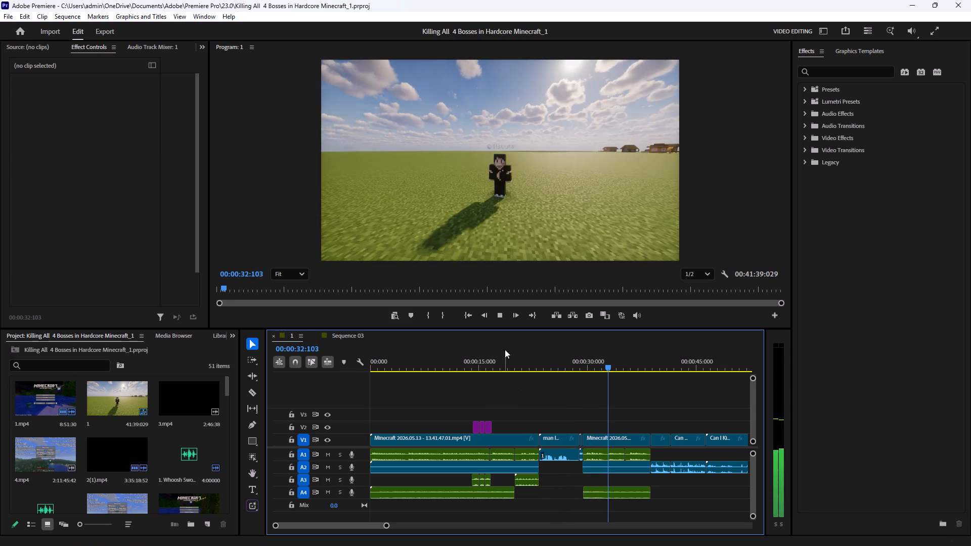
{"action": "left_click", "coordinate": [494, 312]}
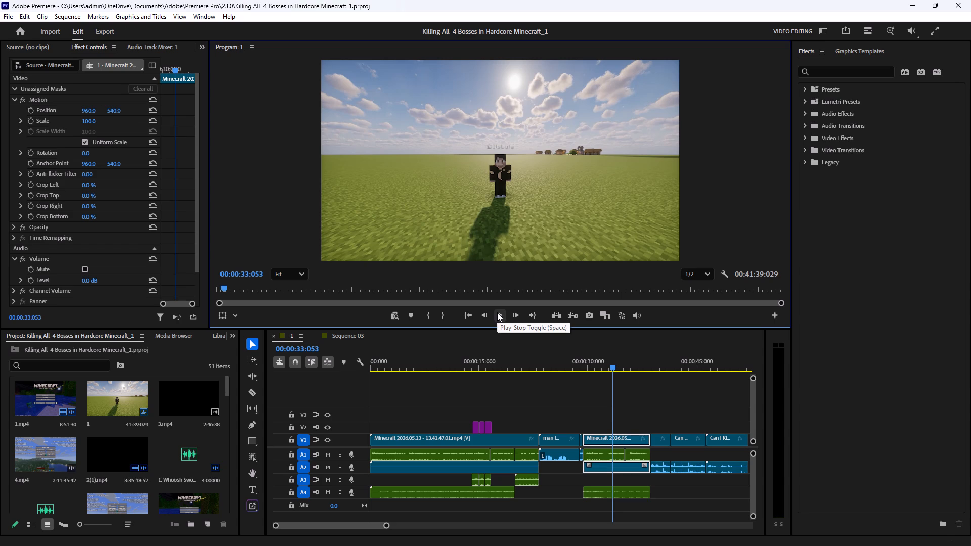
{"action": "left_click", "coordinate": [497, 312]}
{"action": "left_click", "coordinate": [543, 408]}
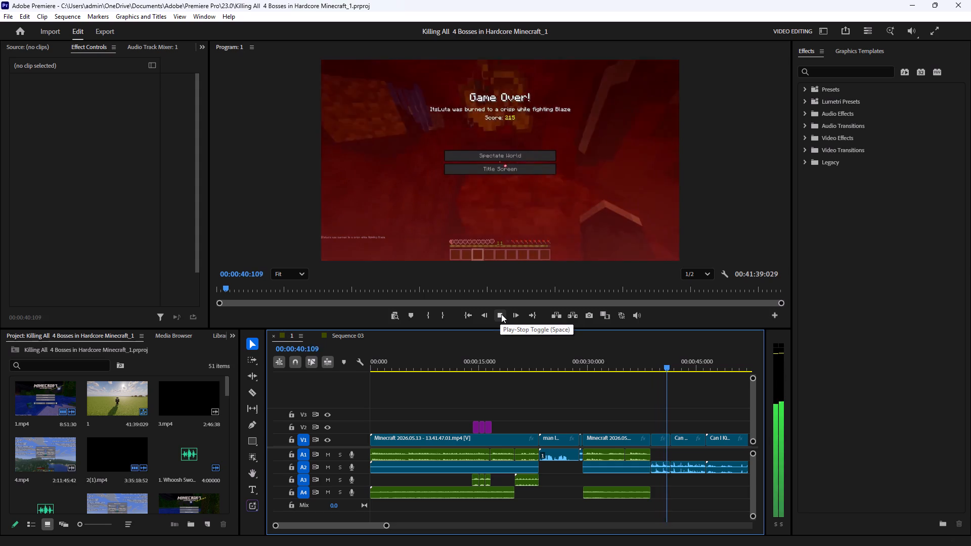
{"action": "left_click", "coordinate": [501, 314]}
{"action": "left_click", "coordinate": [707, 393]}
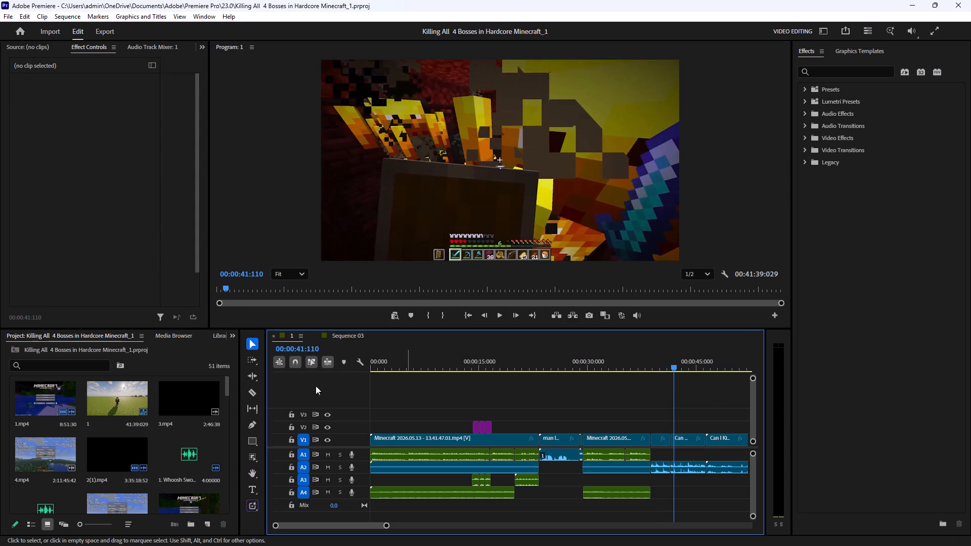
Look through the project's media items for usable audio.
{"action": "scroll", "coordinate": [143, 436], "scroll_direction": "down", "scroll_amount": 15}
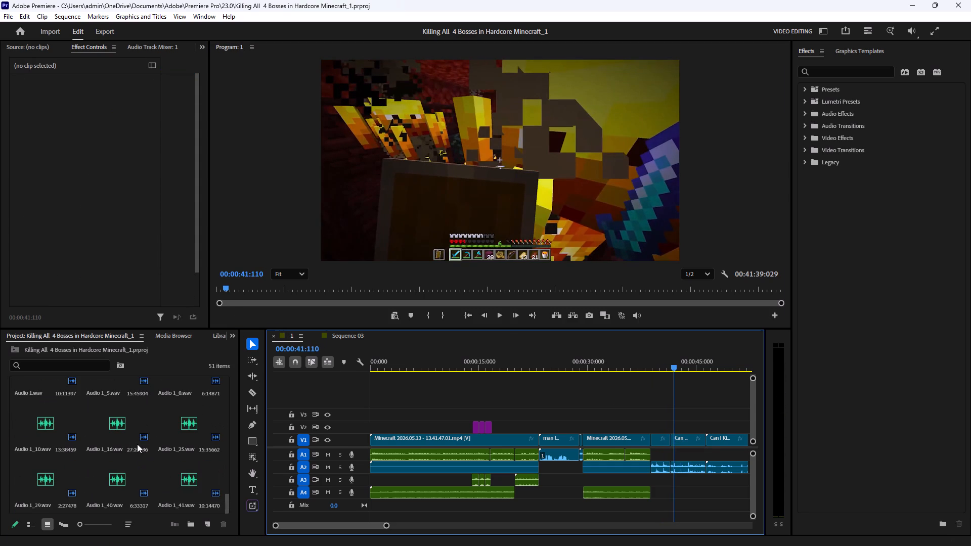
{"action": "scroll", "coordinate": [138, 443], "scroll_direction": "down", "scroll_amount": 6}
{"action": "scroll", "coordinate": [138, 443], "scroll_direction": "up", "scroll_amount": 16}
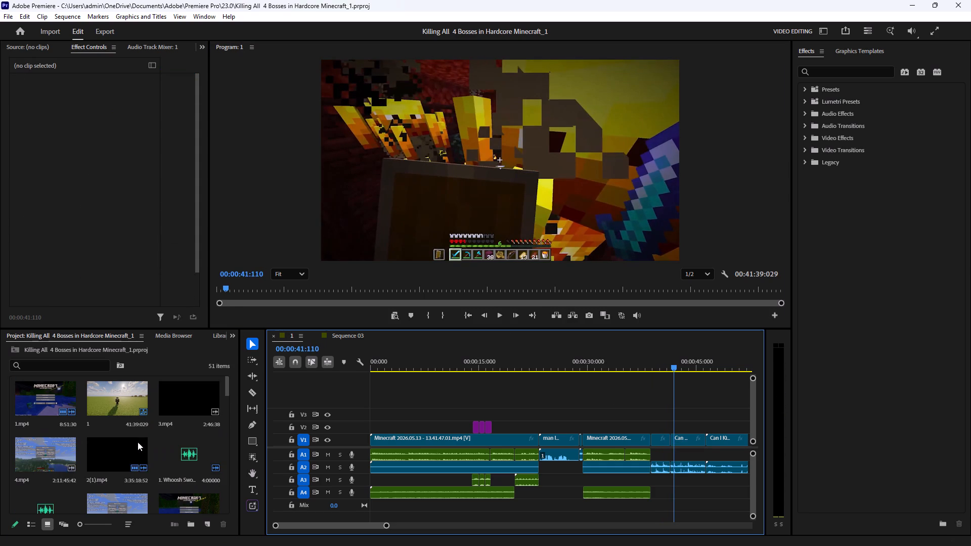
{"action": "scroll", "coordinate": [138, 442], "scroll_direction": "up", "scroll_amount": 6}
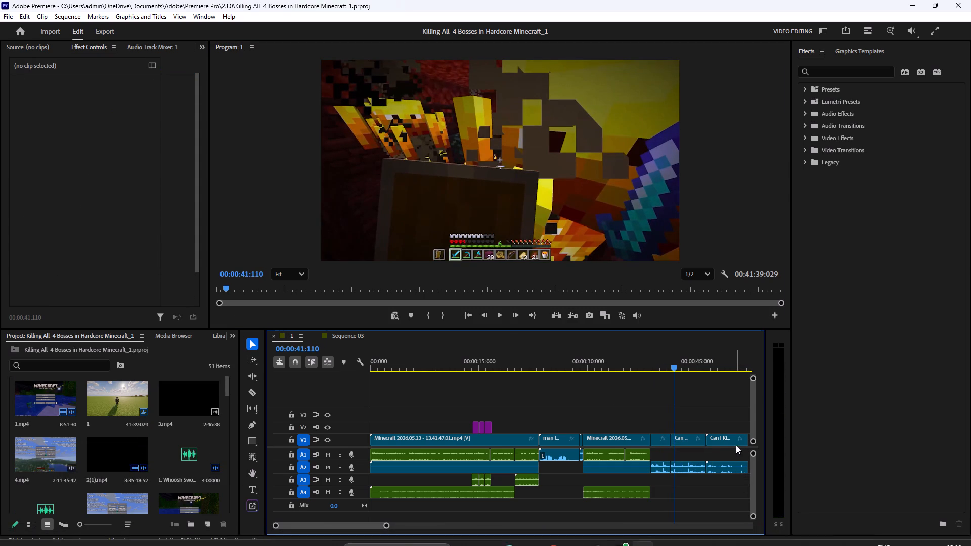
Switch to File Explorer and examine the music files in Downloads > Editing material > MUSIC FOR YOUTUBE.
{"action": "left_click", "coordinate": [491, 532]}
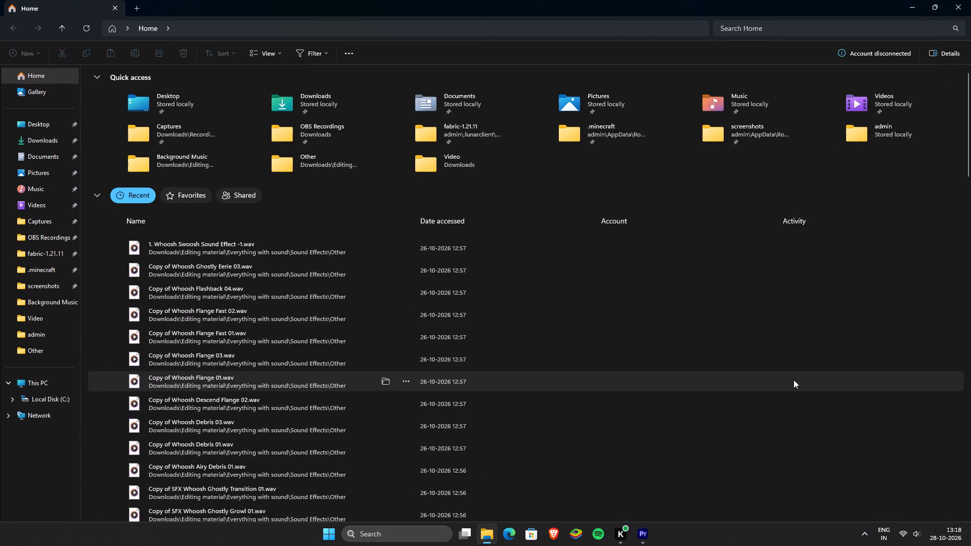
{"action": "left_click", "coordinate": [43, 291]}
{"action": "left_click", "coordinate": [52, 242]}
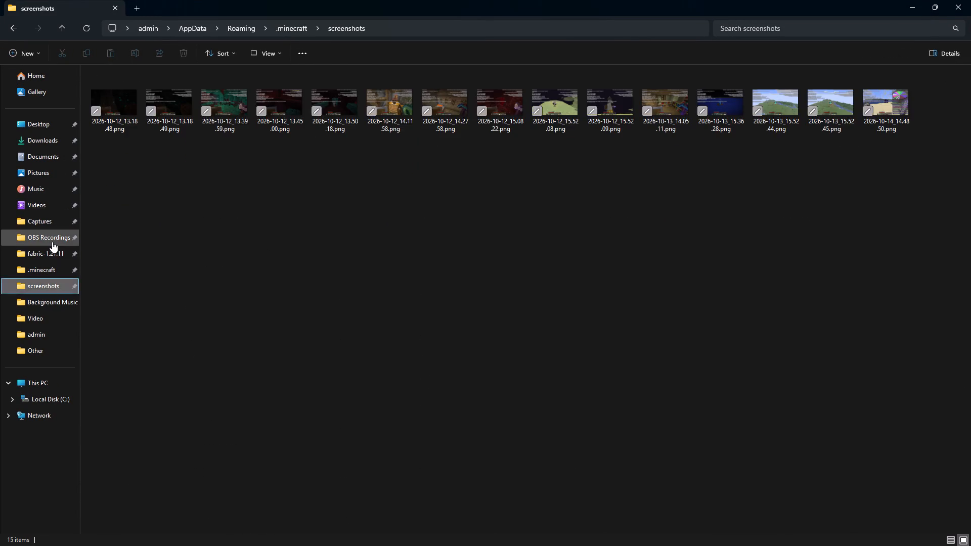
{"action": "left_click", "coordinate": [508, 210]}
{"action": "left_click", "coordinate": [59, 256]}
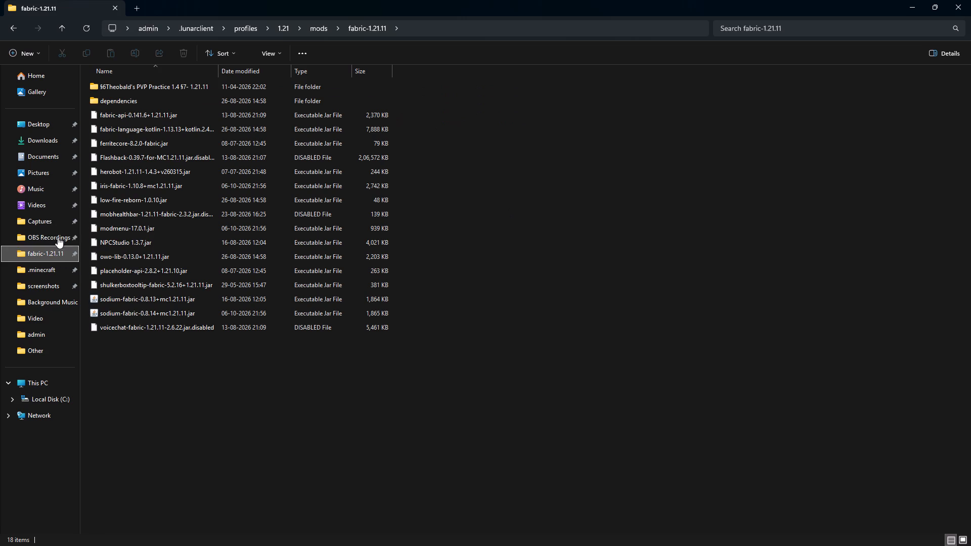
{"action": "left_click", "coordinate": [44, 141]}
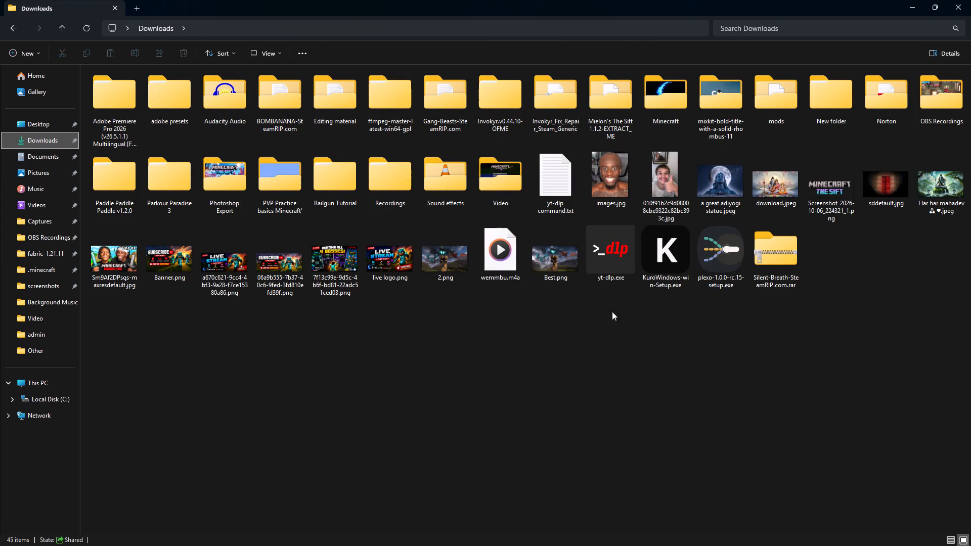
{"action": "left_click", "coordinate": [421, 360]}
{"action": "double_click", "coordinate": [346, 114]}
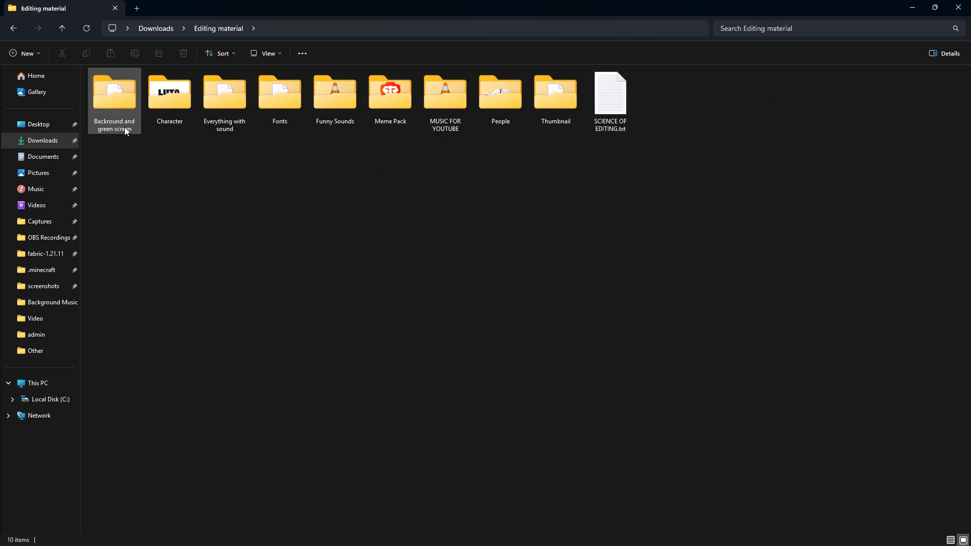
{"action": "double_click", "coordinate": [443, 118]}
{"action": "left_click", "coordinate": [501, 397]}
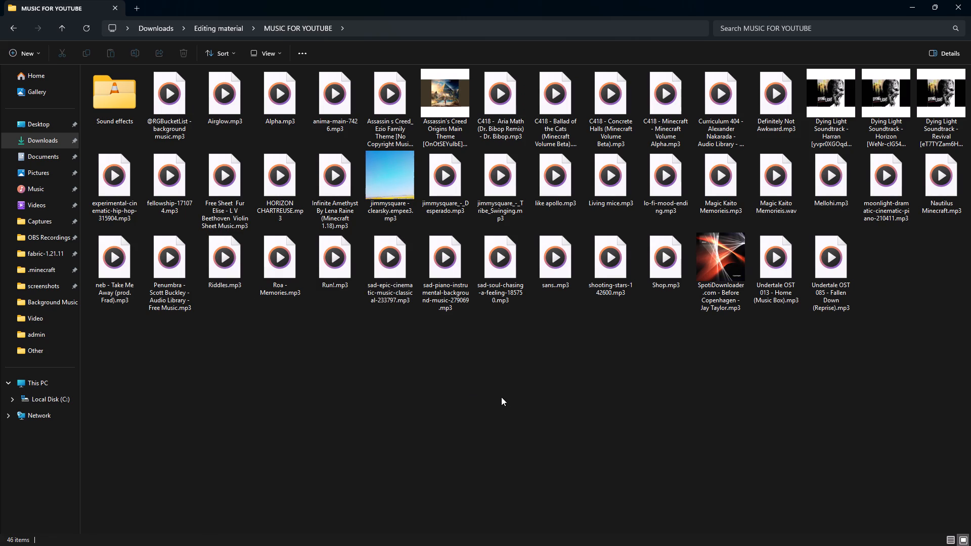
{"action": "left_click", "coordinate": [11, 22]}
{"action": "left_click_drag", "start_coordinate": [565, 293], "coordinate": [567, 288]}
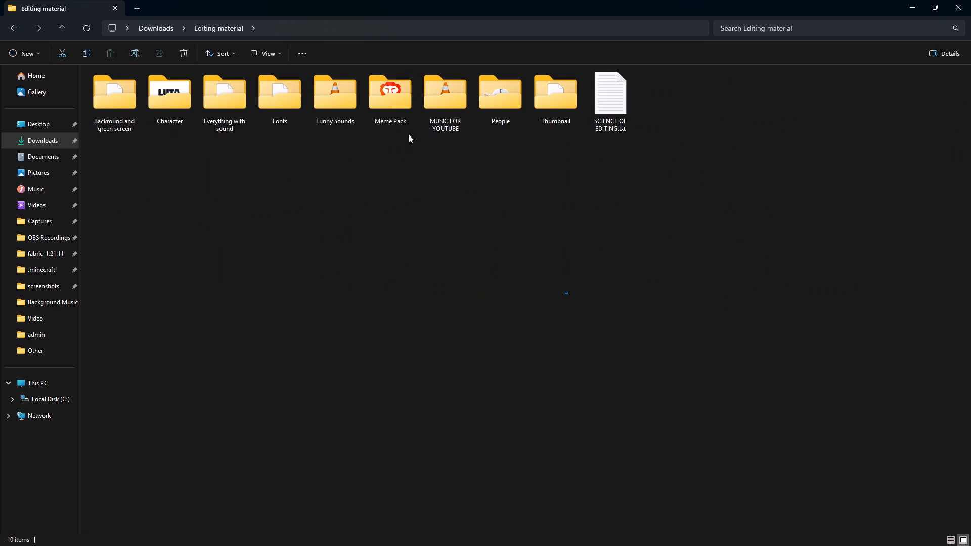
Open Everything with sound > Music and listen to several parts of Song_That_Might_Play_When_You_Fight_Sans.mp3.
{"action": "double_click", "coordinate": [218, 102]}
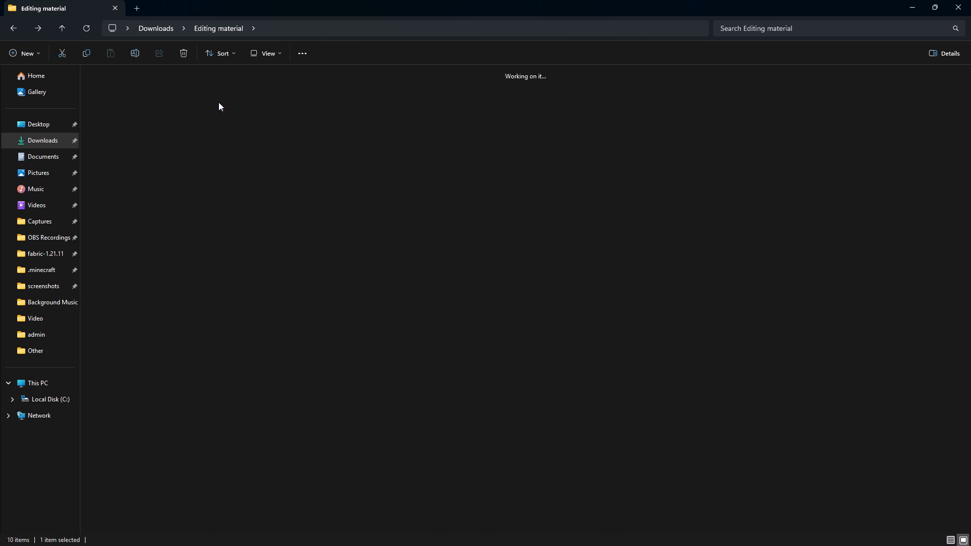
{"action": "left_click", "coordinate": [249, 273]}
{"action": "double_click", "coordinate": [185, 119]}
{"action": "left_click", "coordinate": [311, 292]}
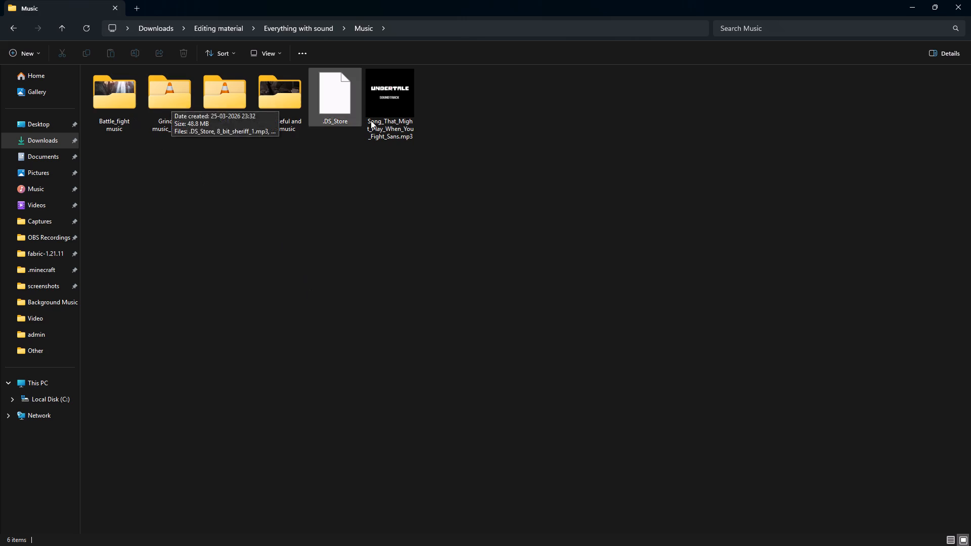
{"action": "left_click", "coordinate": [269, 207]}
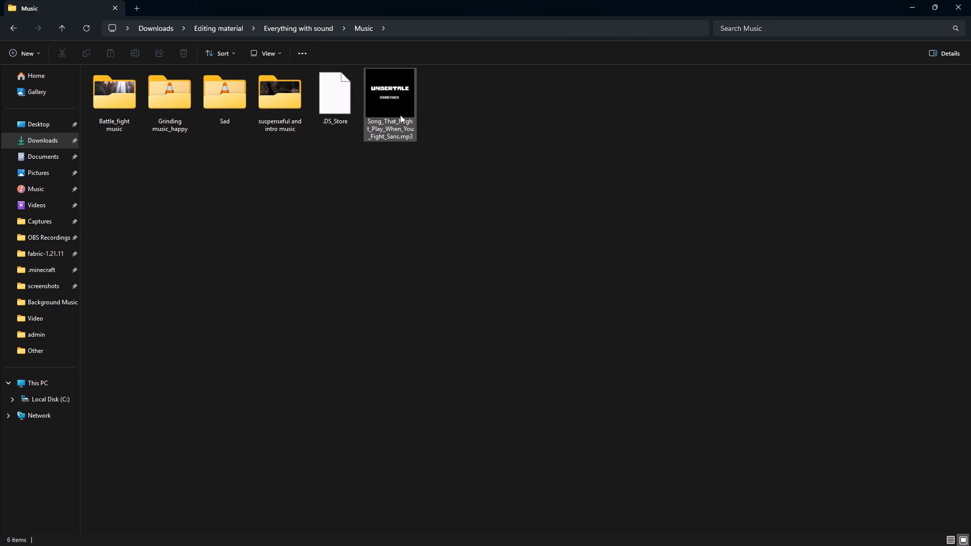
{"action": "double_click", "coordinate": [400, 114]}
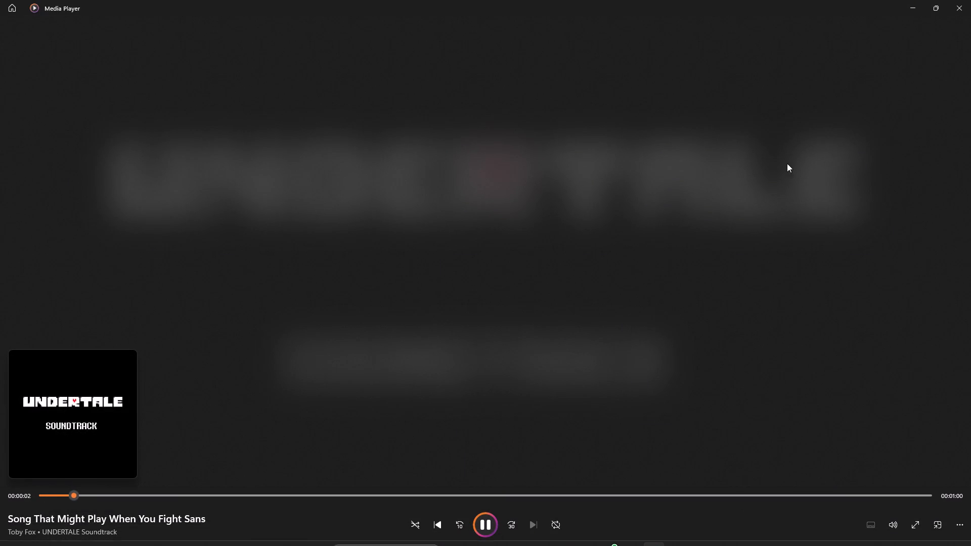
{"action": "left_click_drag", "start_coordinate": [214, 492], "coordinate": [372, 494]}
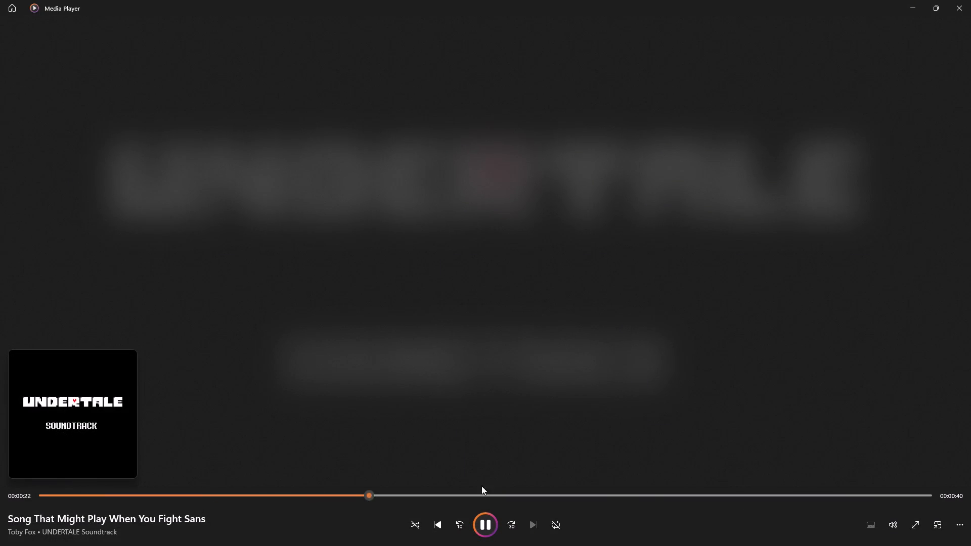
{"action": "left_click_drag", "start_coordinate": [630, 493], "coordinate": [655, 487]}
{"action": "left_click", "coordinate": [970, 0]}
{"action": "left_click", "coordinate": [346, 323]}
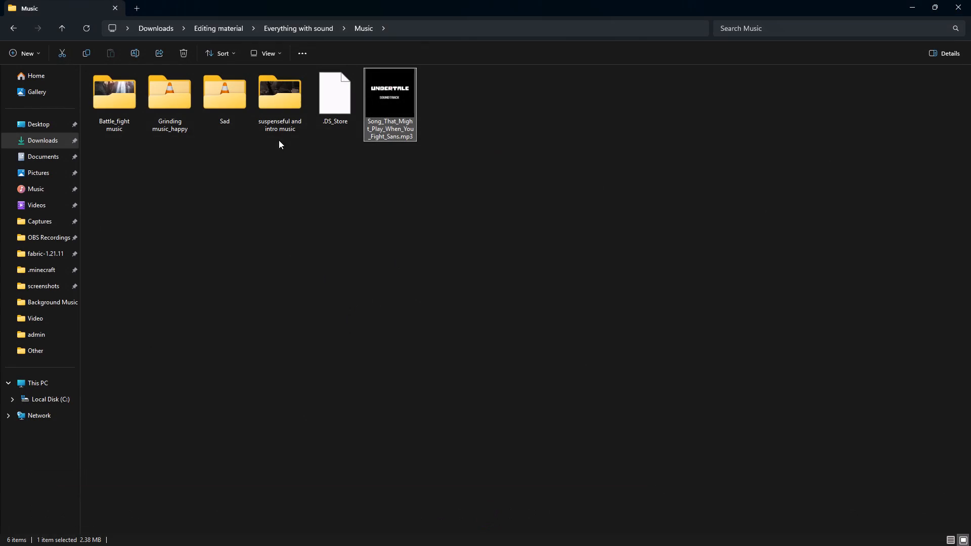
Import Song_That_Might_Play_When_You_Fight_Sans.mp3 from the Music folder into the Premiere project.
{"action": "left_click_drag", "start_coordinate": [389, 114], "coordinate": [647, 529]}
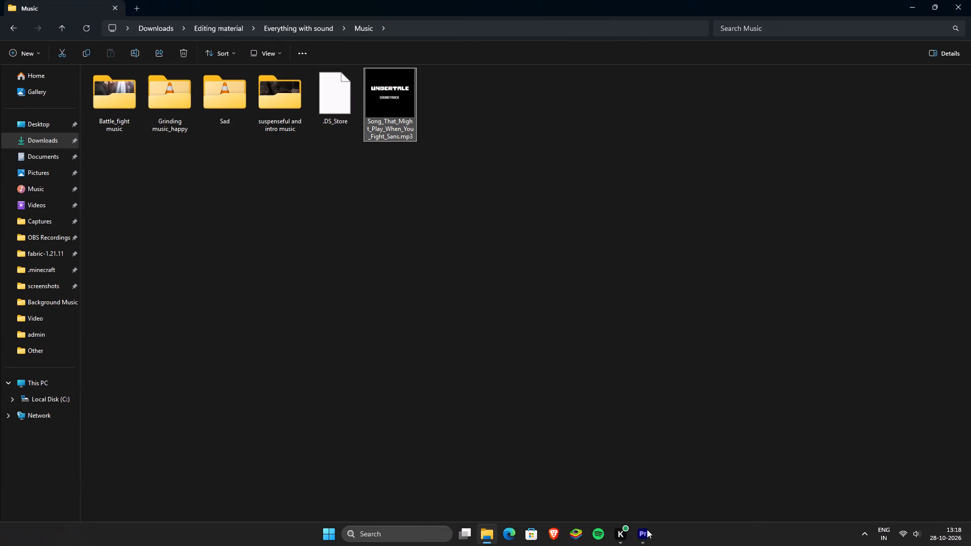
{"action": "left_click_drag", "start_coordinate": [647, 529], "coordinate": [167, 484]}
Open the imported Song_That_Might_Play_When_You_Fight_Sans.mp3 in the source monitor, preview it and return its playhead to the start.
{"action": "scroll", "coordinate": [158, 469], "scroll_direction": "down", "scroll_amount": 2}
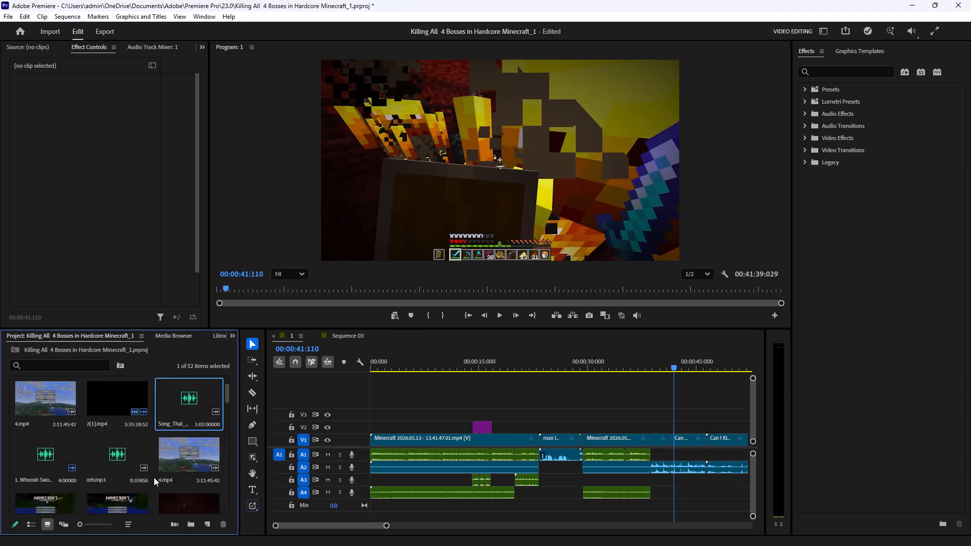
{"action": "scroll", "coordinate": [154, 477], "scroll_direction": "down", "scroll_amount": 2}
{"action": "scroll", "coordinate": [152, 478], "scroll_direction": "up", "scroll_amount": 6}
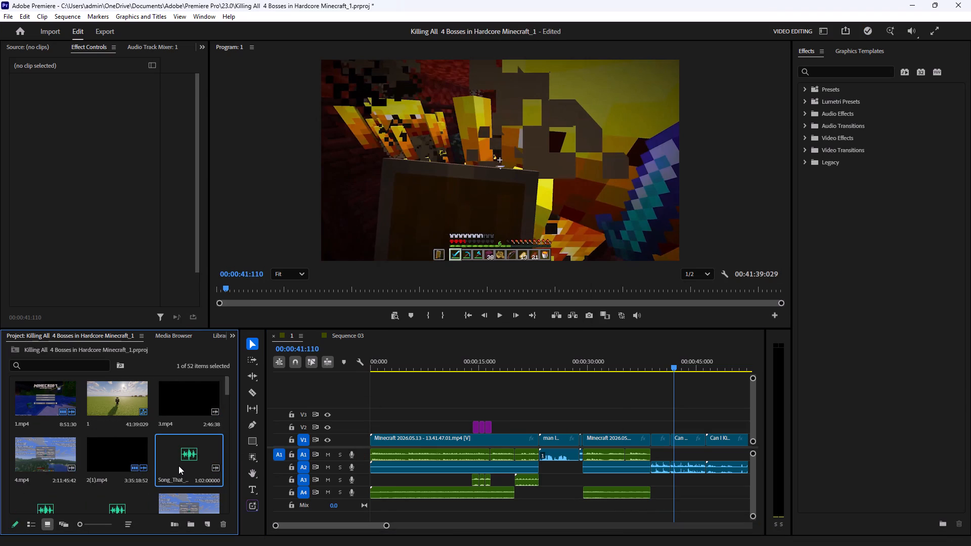
{"action": "left_click", "coordinate": [179, 466]}
{"action": "left_click", "coordinate": [179, 466]}
{"action": "left_click", "coordinate": [100, 309]}
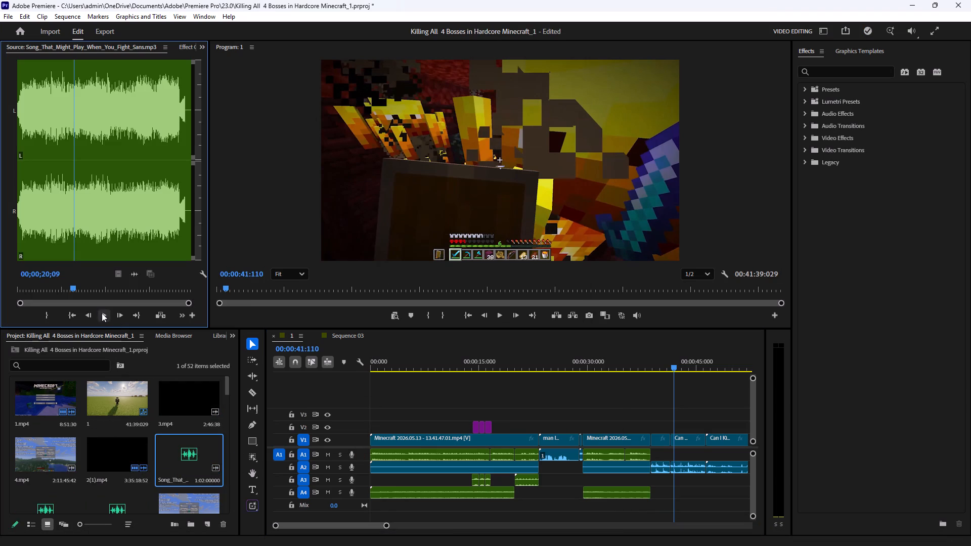
{"action": "left_click", "coordinate": [102, 313]}
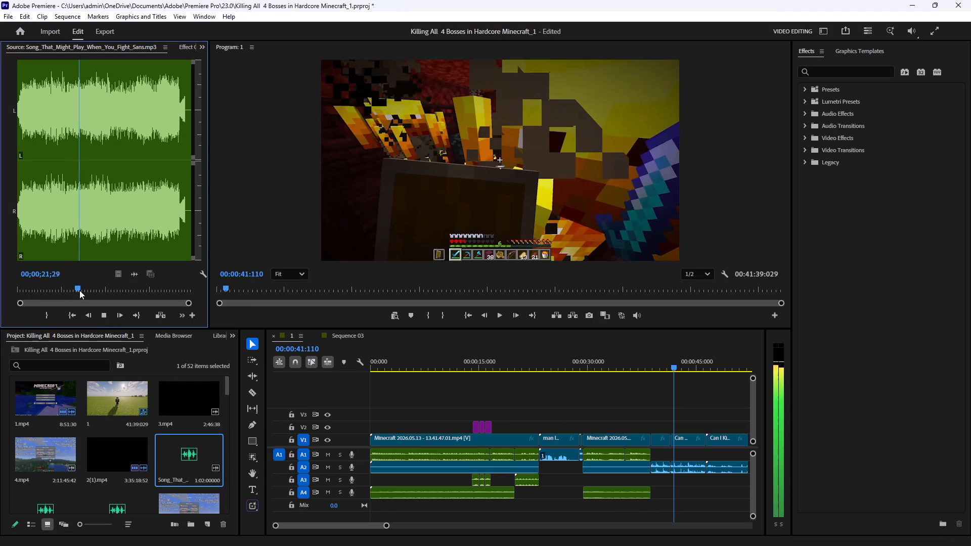
{"action": "left_click_drag", "start_coordinate": [75, 289], "coordinate": [0, 291]}
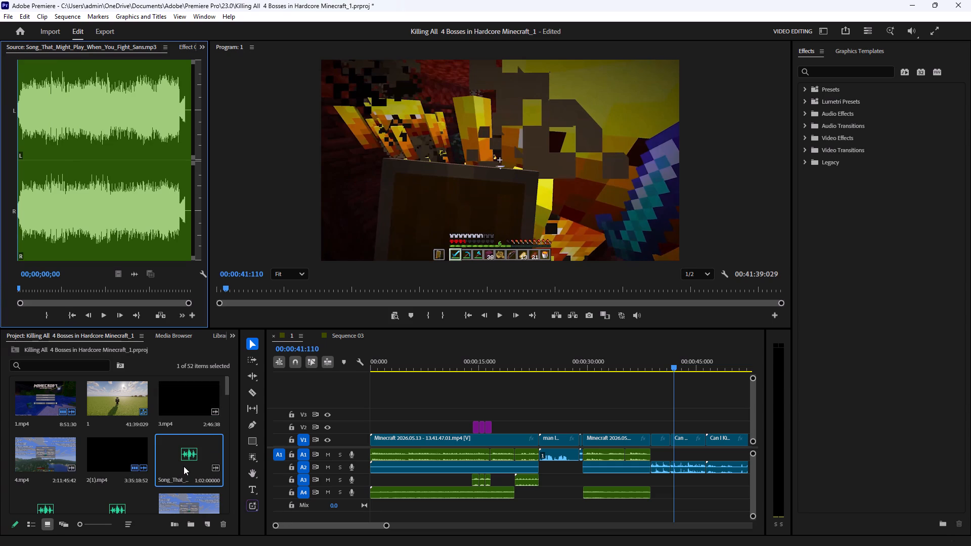
Place the imported song on audio track A4 directly after the existing music clip, at about 39 s.
{"action": "left_click", "coordinate": [358, 525]}
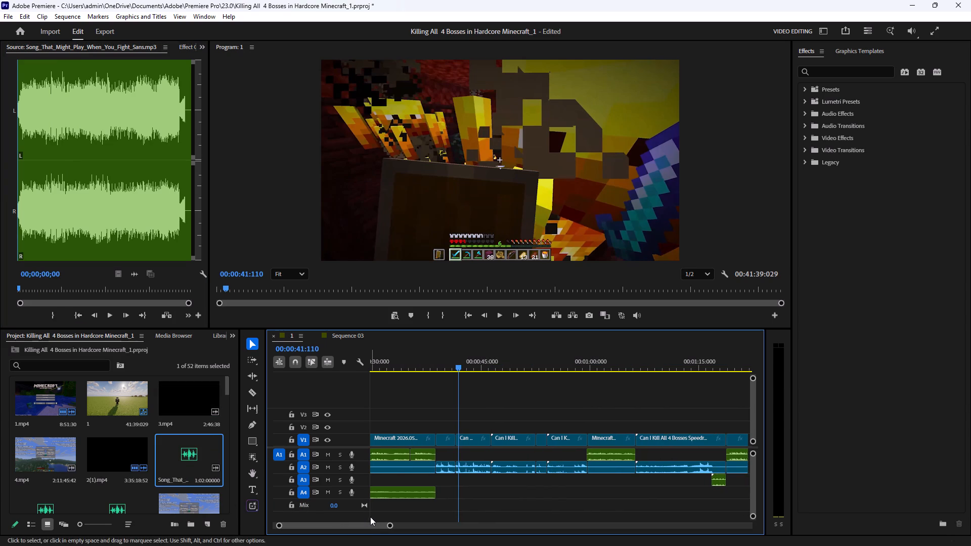
{"action": "left_click_drag", "start_coordinate": [190, 461], "coordinate": [438, 496]}
Lower the volume level of the newly placed song clip on A4 to -19.3 dB.
{"action": "left_click_drag", "start_coordinate": [390, 527], "coordinate": [494, 533]}
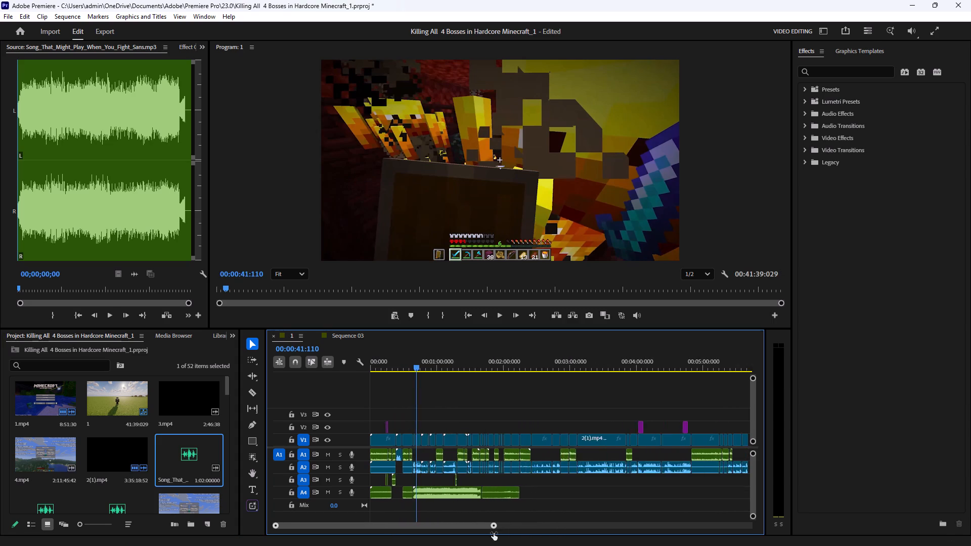
{"action": "left_click_drag", "start_coordinate": [494, 533], "coordinate": [401, 535]}
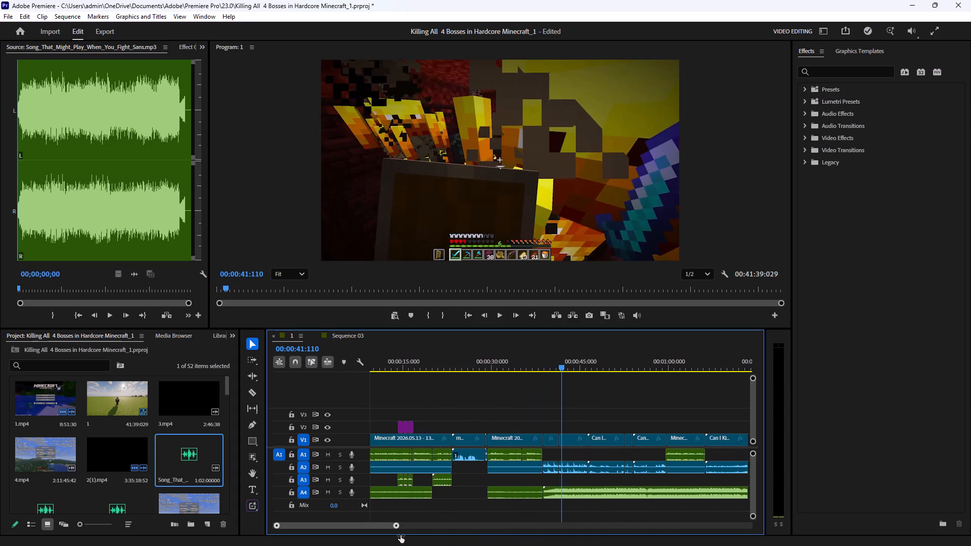
{"action": "left_click_drag", "start_coordinate": [401, 535], "coordinate": [363, 534]}
{"action": "left_click", "coordinate": [534, 492]}
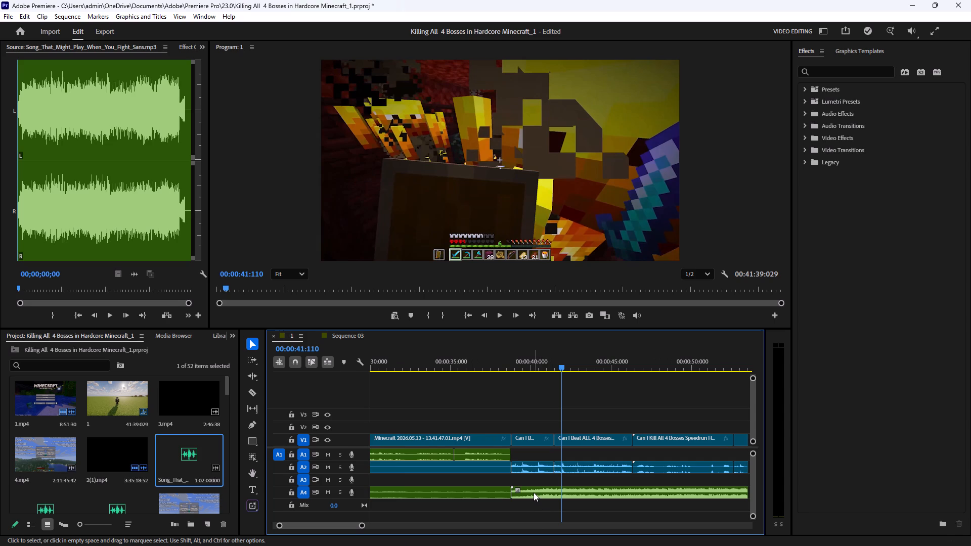
{"action": "left_click", "coordinate": [185, 50]}
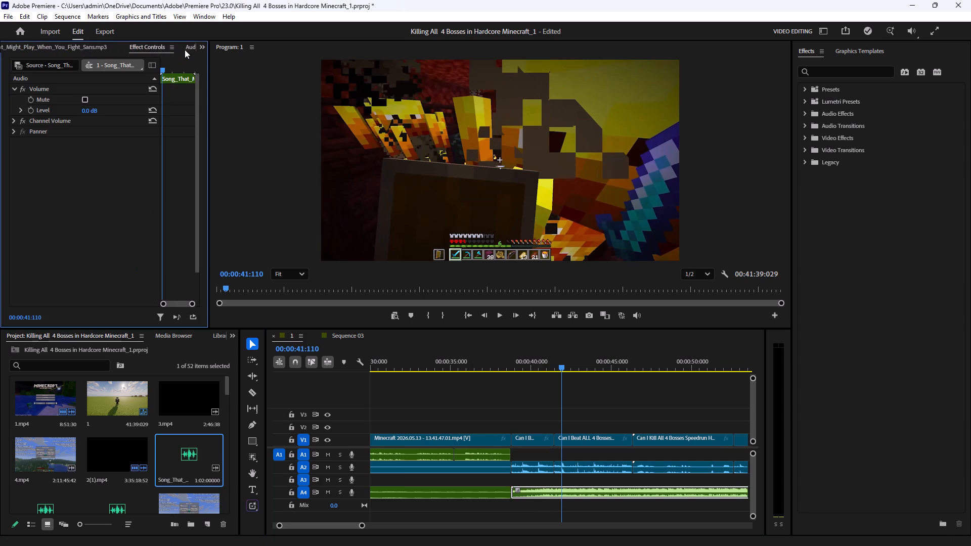
{"action": "left_click", "coordinate": [21, 112]}
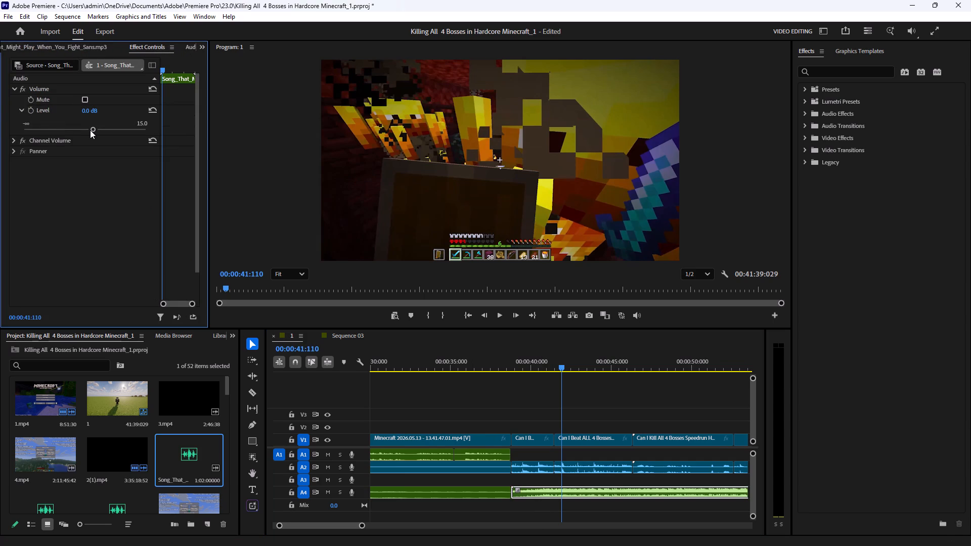
{"action": "left_click_drag", "start_coordinate": [90, 130], "coordinate": [54, 133]}
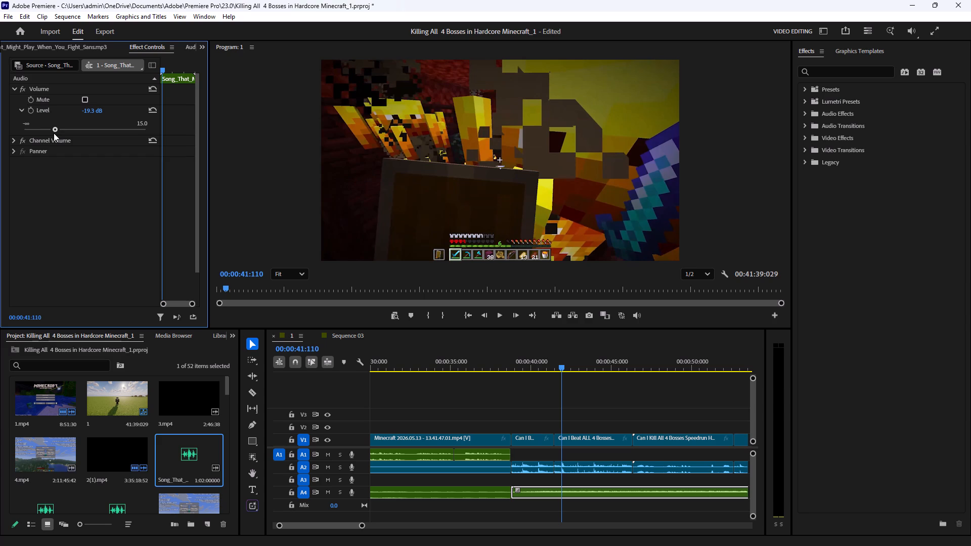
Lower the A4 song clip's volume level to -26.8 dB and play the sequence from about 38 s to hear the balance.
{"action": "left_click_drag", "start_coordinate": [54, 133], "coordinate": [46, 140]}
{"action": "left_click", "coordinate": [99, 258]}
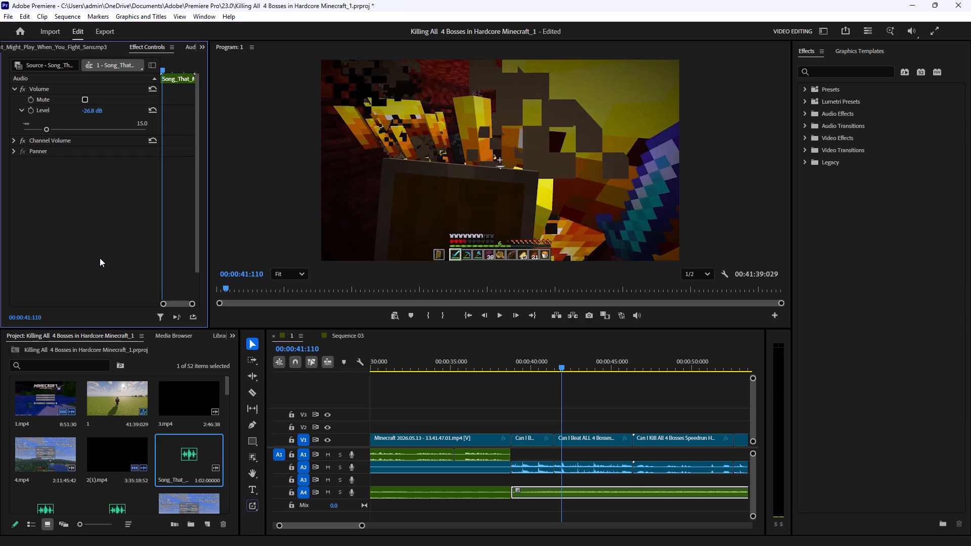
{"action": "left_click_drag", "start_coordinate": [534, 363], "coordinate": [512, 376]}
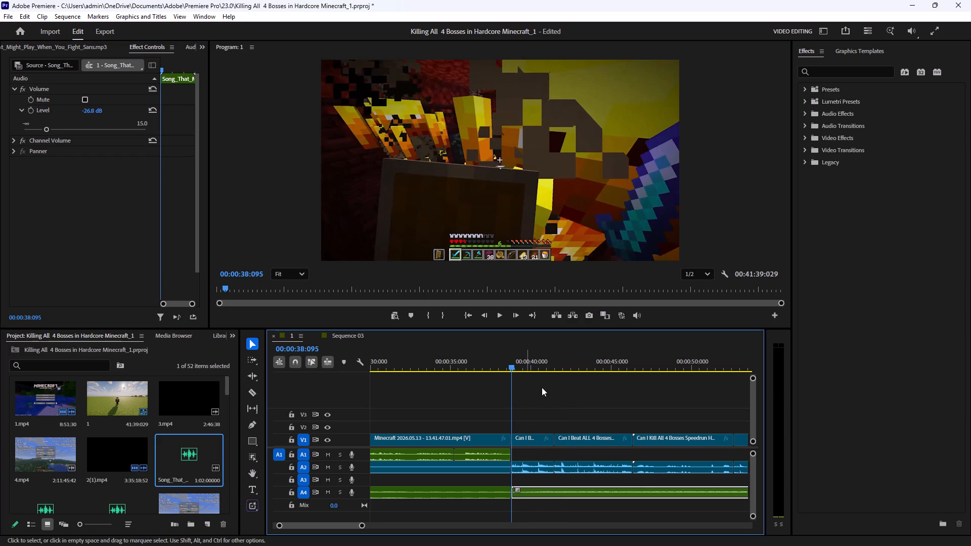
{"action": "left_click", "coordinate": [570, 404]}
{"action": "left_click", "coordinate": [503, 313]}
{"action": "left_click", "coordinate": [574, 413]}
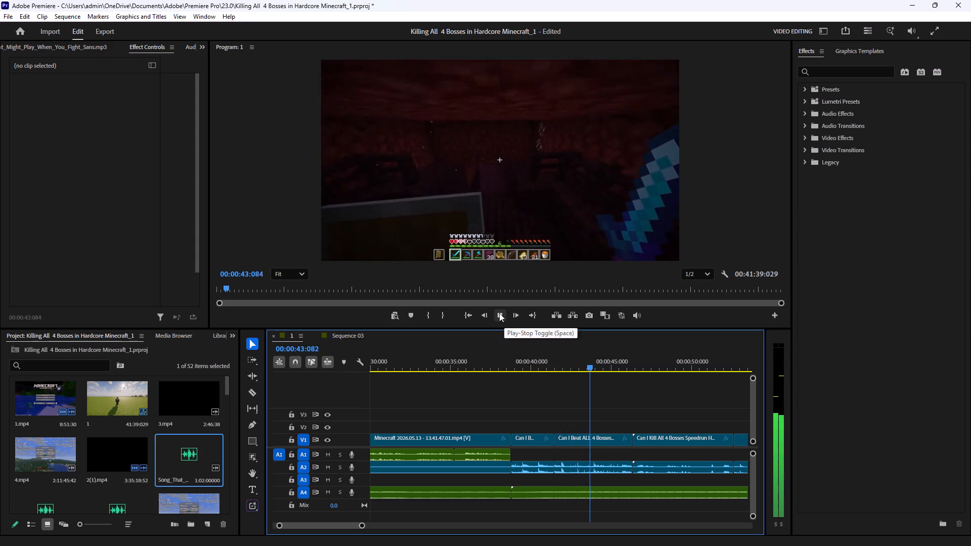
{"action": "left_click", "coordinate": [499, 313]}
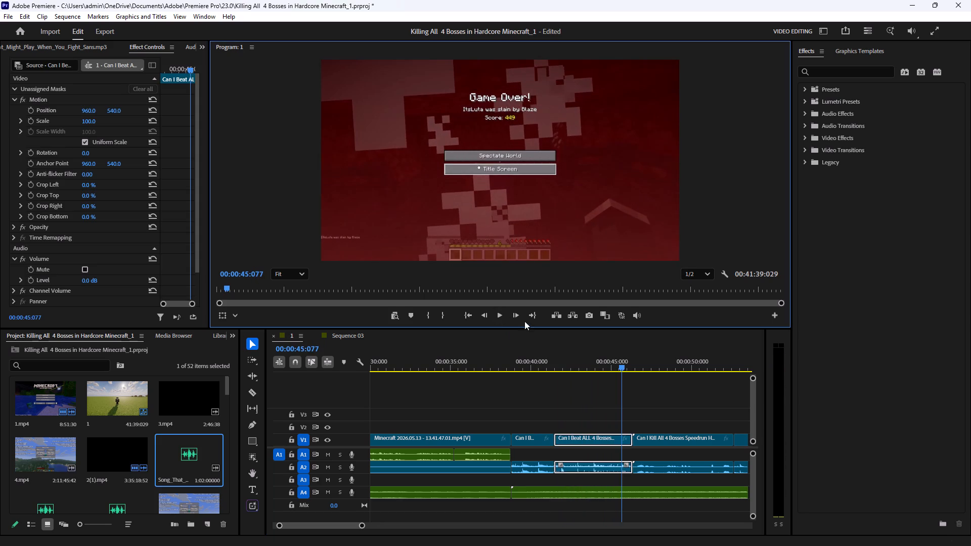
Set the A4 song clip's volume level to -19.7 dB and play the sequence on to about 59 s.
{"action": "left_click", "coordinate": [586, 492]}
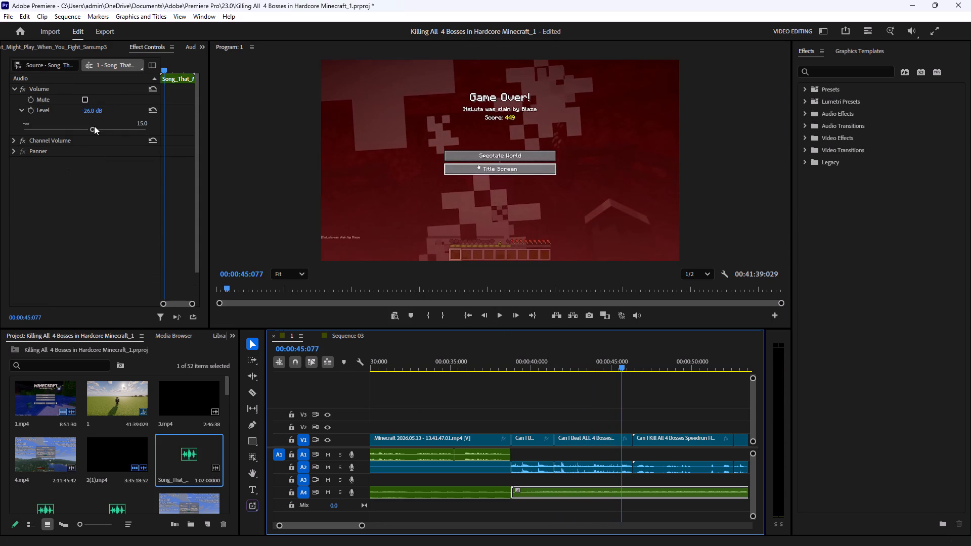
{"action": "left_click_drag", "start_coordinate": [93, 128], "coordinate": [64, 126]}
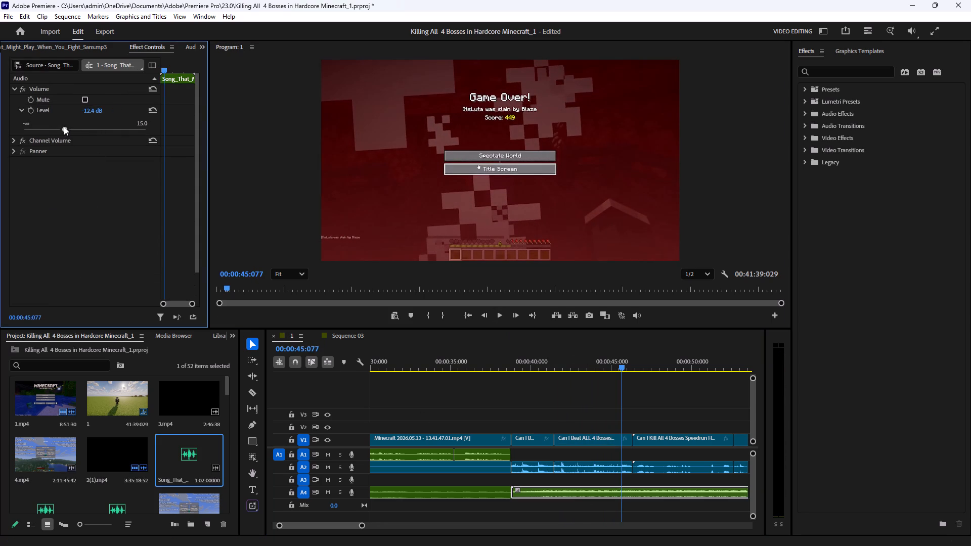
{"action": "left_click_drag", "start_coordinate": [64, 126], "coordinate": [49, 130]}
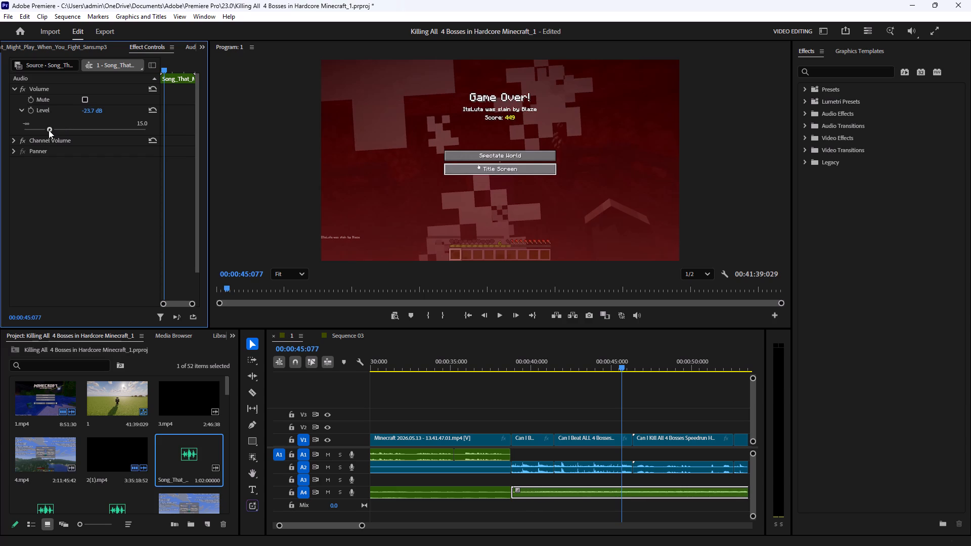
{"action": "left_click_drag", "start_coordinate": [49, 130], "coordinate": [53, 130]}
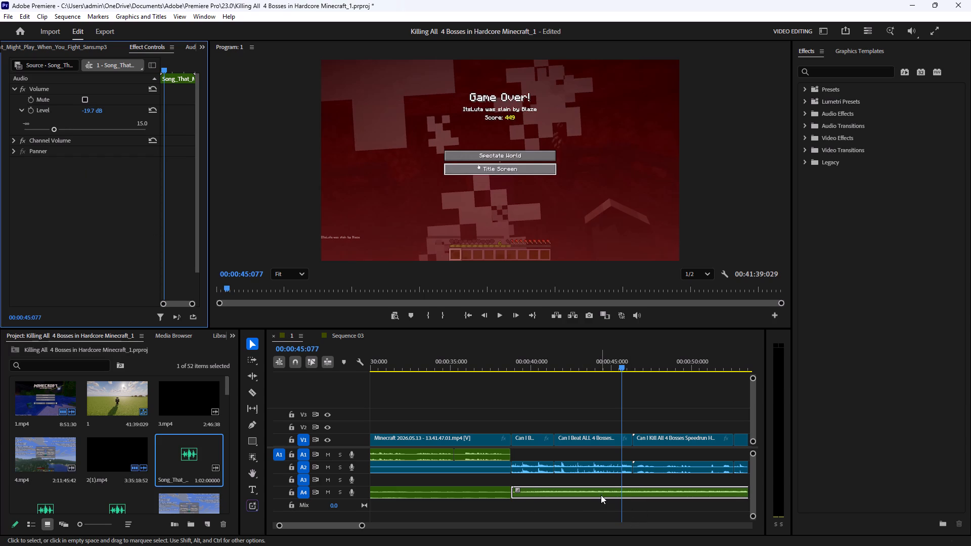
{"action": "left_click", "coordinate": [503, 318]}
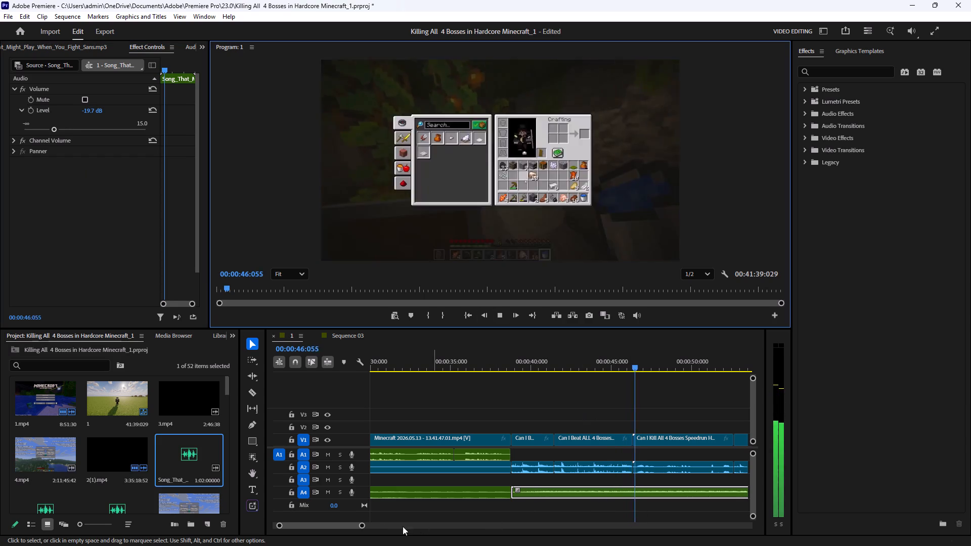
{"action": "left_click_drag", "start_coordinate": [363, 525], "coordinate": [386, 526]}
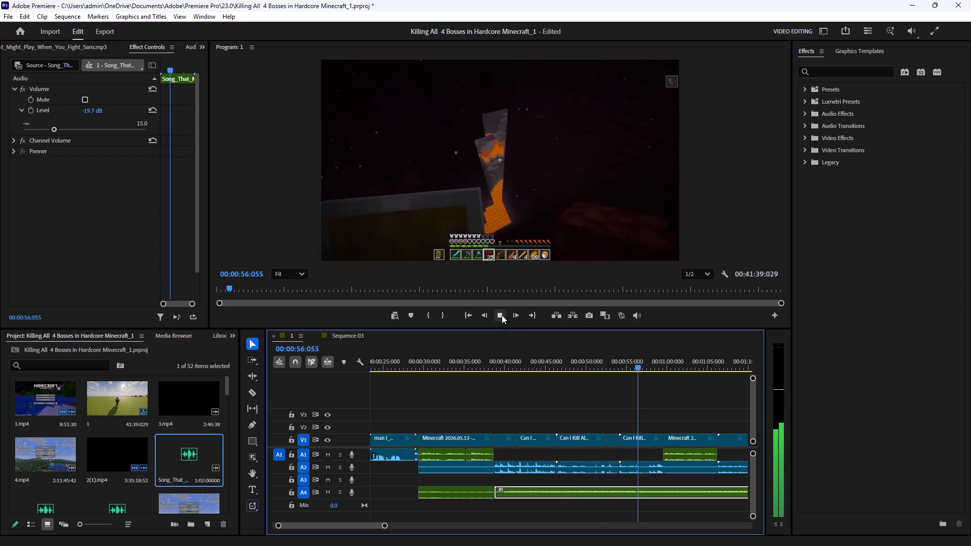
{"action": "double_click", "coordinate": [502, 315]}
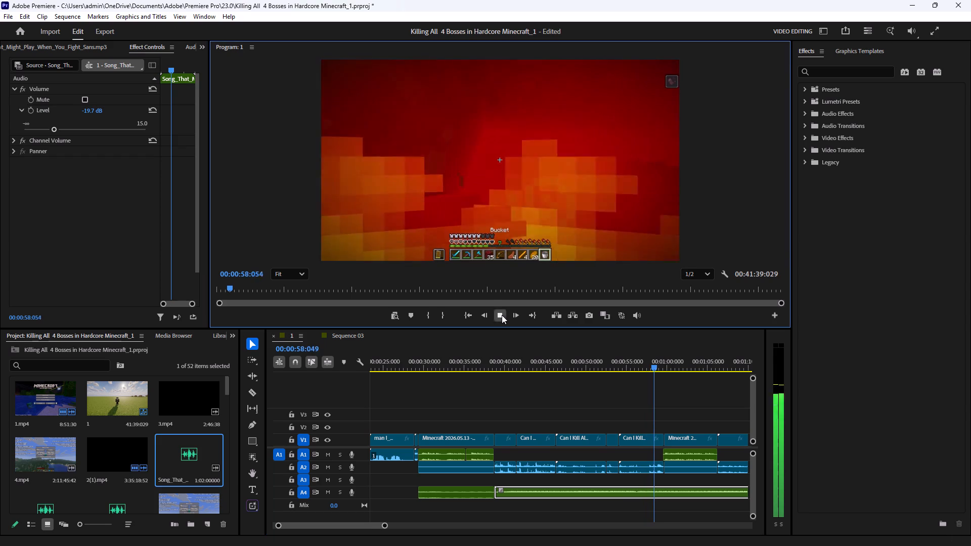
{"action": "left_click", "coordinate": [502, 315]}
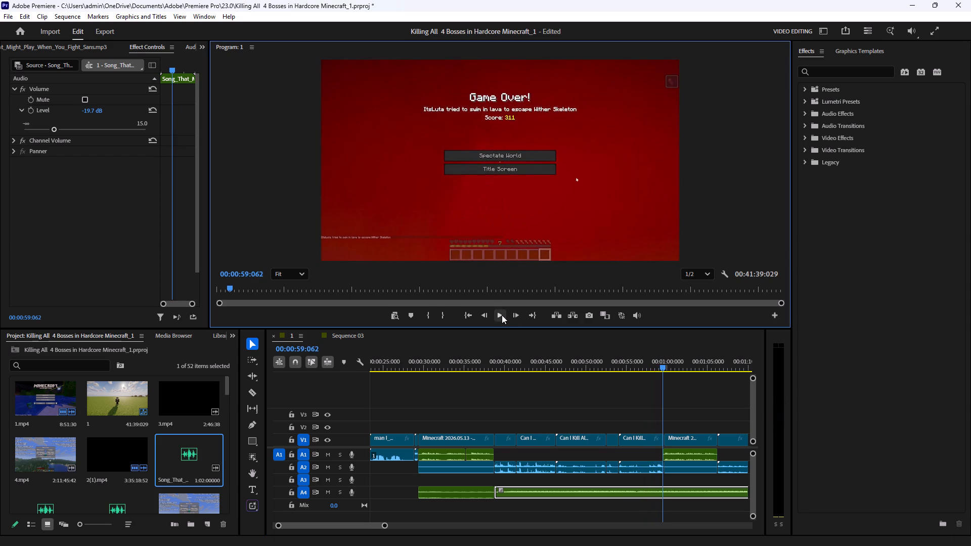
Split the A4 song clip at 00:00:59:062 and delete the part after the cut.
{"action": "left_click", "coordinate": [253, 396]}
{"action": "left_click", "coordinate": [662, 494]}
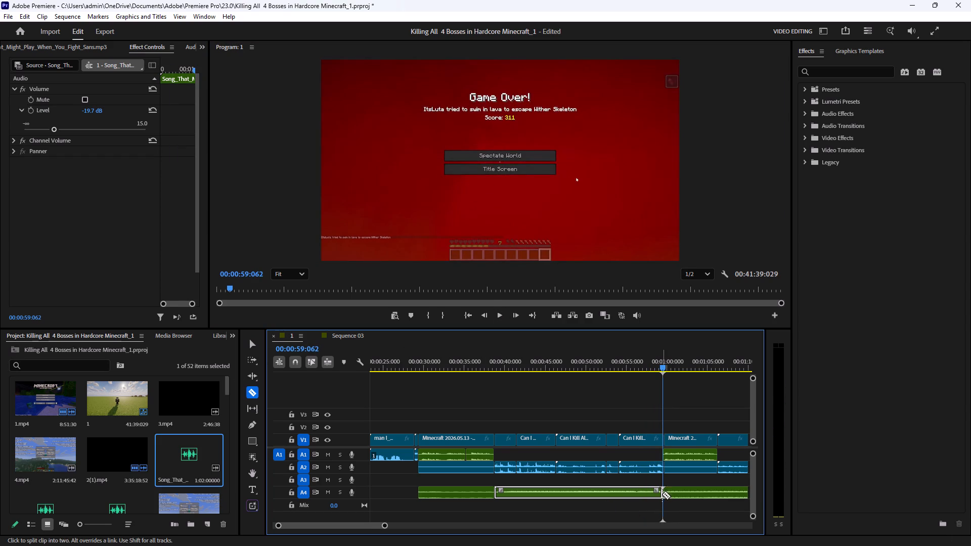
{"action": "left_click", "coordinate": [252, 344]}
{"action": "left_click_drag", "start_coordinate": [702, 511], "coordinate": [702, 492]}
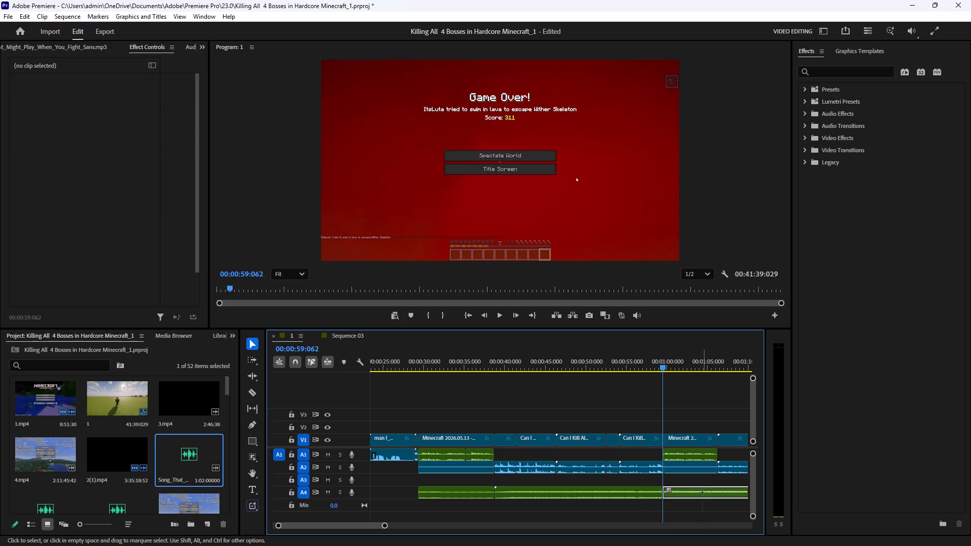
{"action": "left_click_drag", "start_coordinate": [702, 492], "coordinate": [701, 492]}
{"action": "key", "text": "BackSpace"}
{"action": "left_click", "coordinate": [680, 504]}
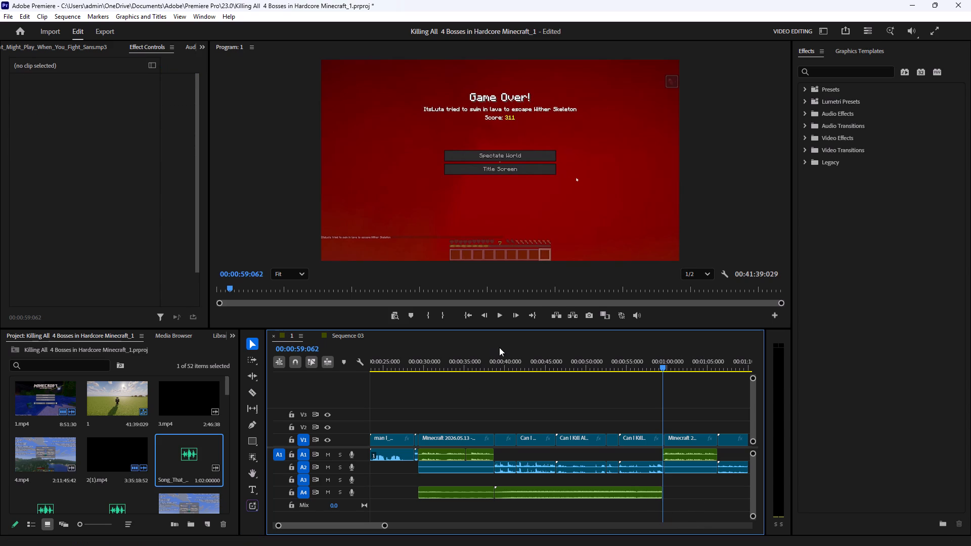
Play the sequence from about 39 s to about 1:25 to check the music and the section following it.
{"action": "left_click_drag", "start_coordinate": [499, 359], "coordinate": [498, 371]}
{"action": "left_click", "coordinate": [500, 316]}
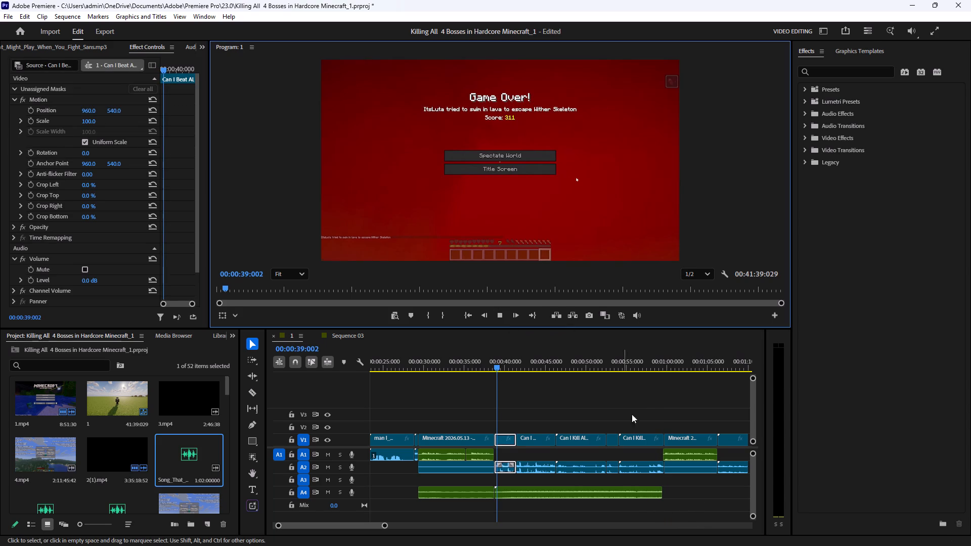
{"action": "left_click", "coordinate": [643, 398]}
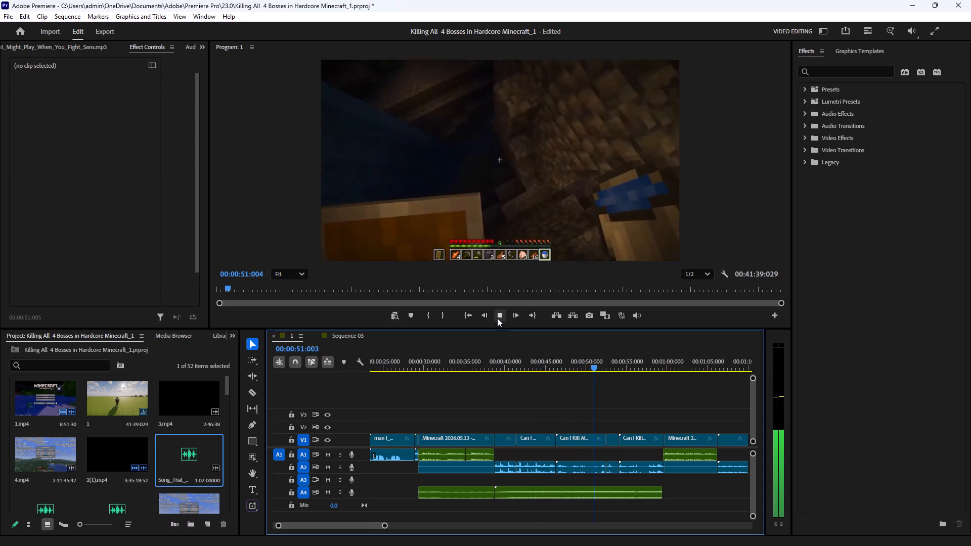
{"action": "left_click", "coordinate": [497, 318]}
{"action": "left_click", "coordinate": [497, 318]}
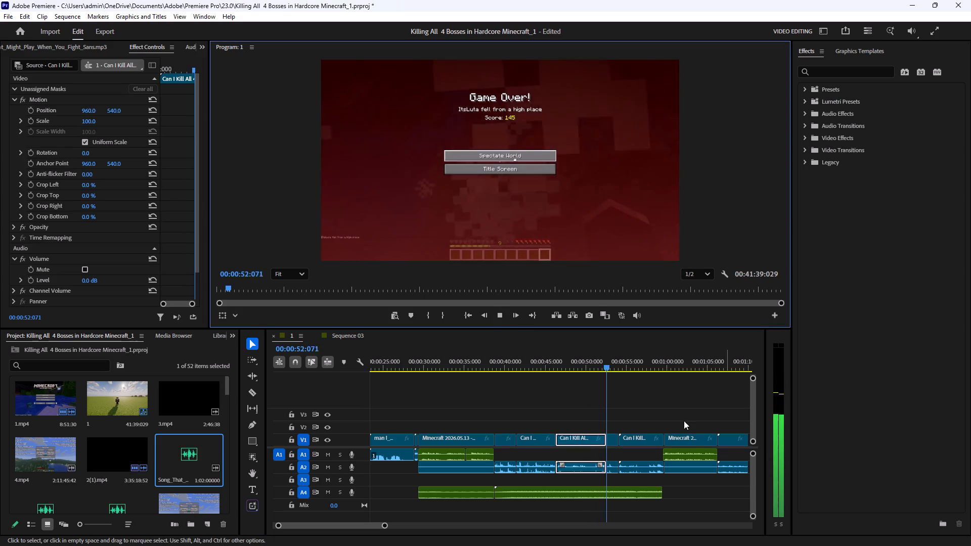
{"action": "left_click", "coordinate": [673, 417]}
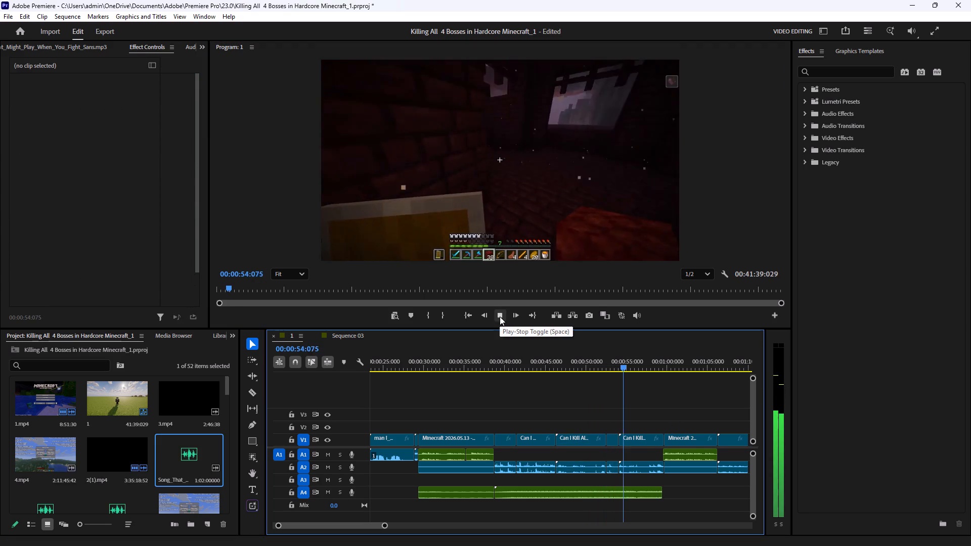
{"action": "left_click", "coordinate": [636, 393]}
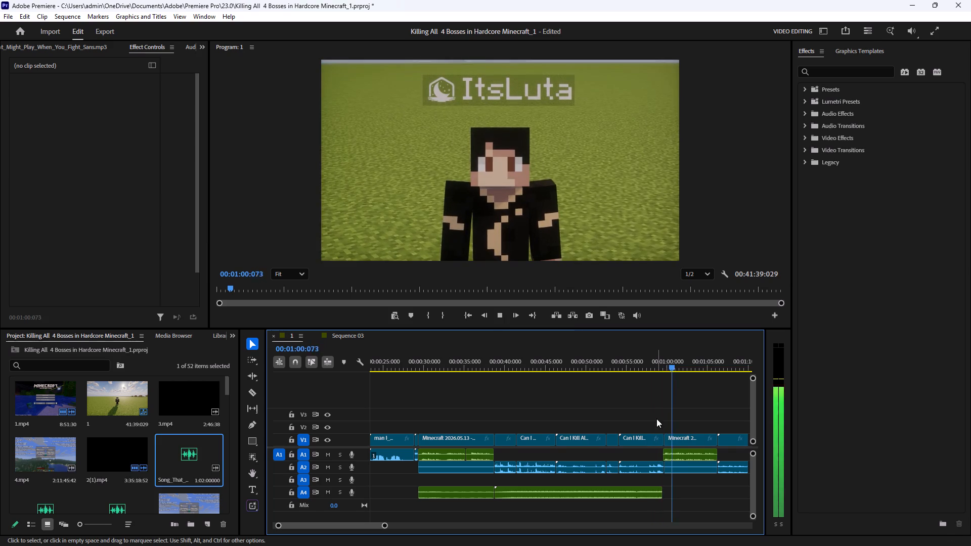
{"action": "left_click", "coordinate": [619, 402]}
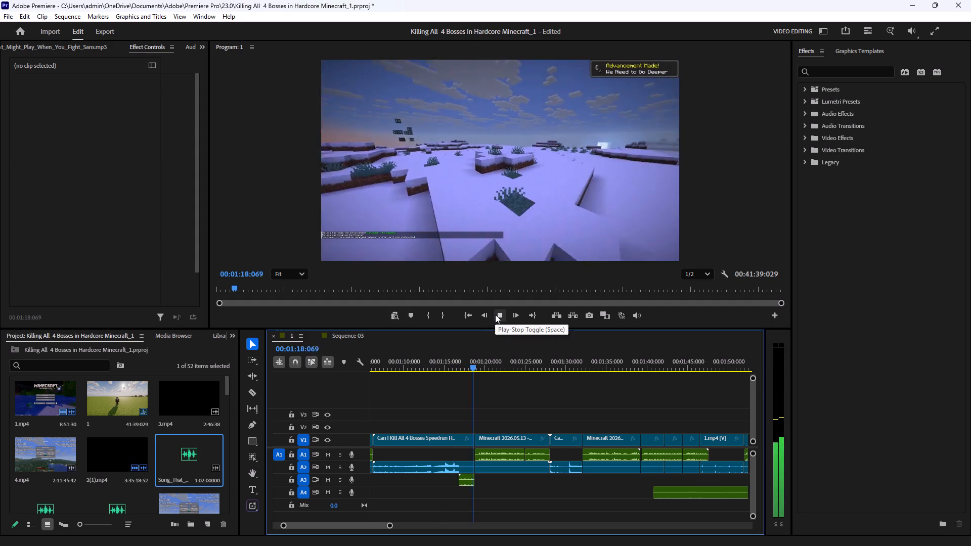
{"action": "left_click", "coordinate": [522, 402]}
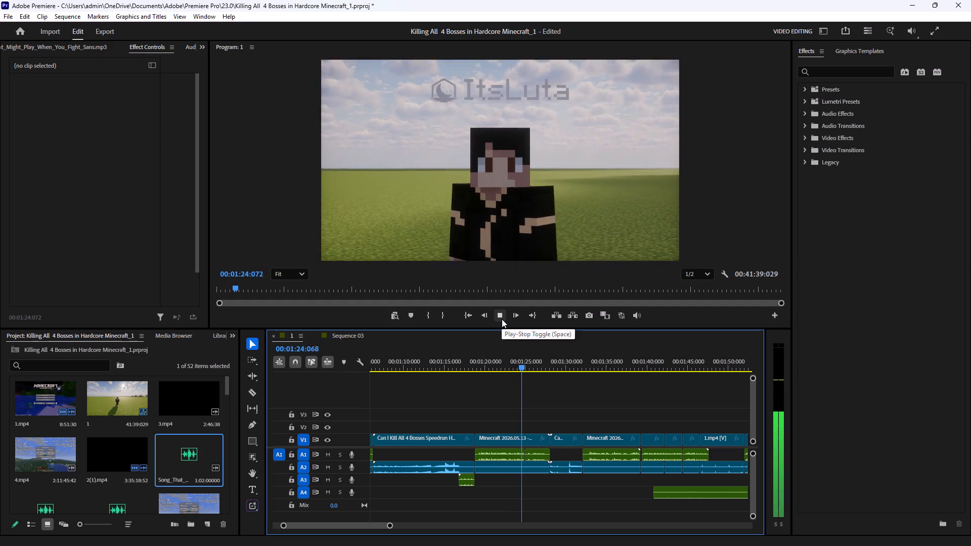
{"action": "left_click", "coordinate": [502, 319]}
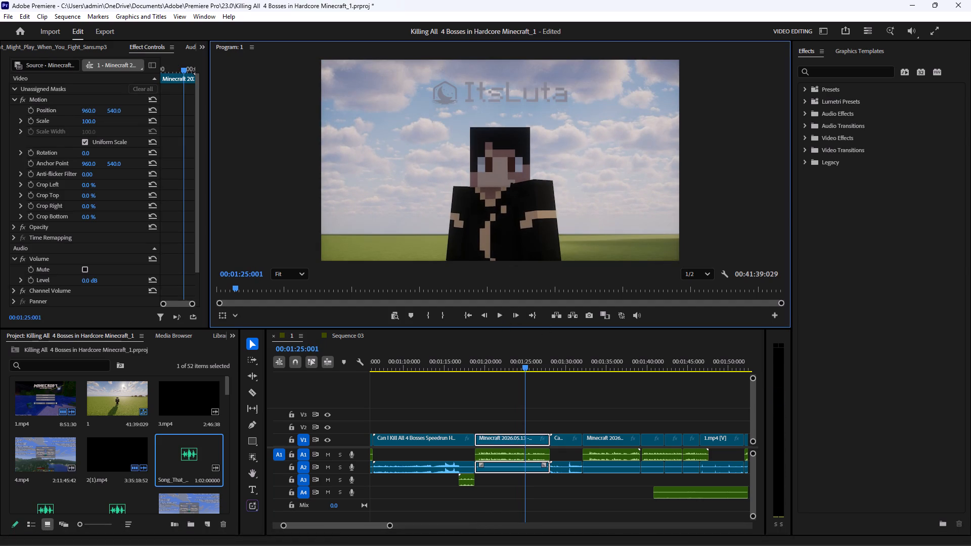
Switch to File Explorer and preview 8_bit_sheriff_1.mp3 and Agile_Accelerando_Tumble.mp3 from the Grinding music_happy folder.
{"action": "left_click", "coordinate": [483, 544]}
{"action": "left_click", "coordinate": [264, 314]}
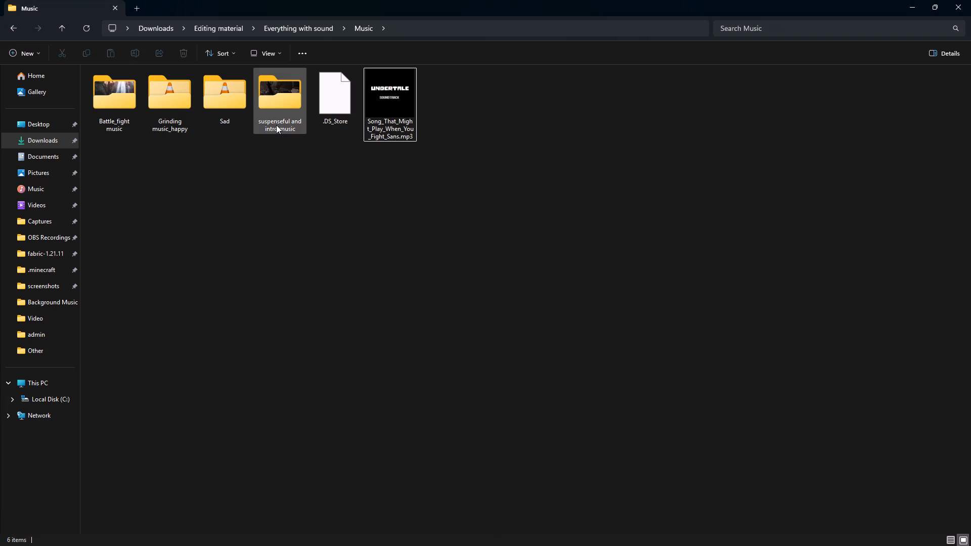
{"action": "double_click", "coordinate": [178, 107]}
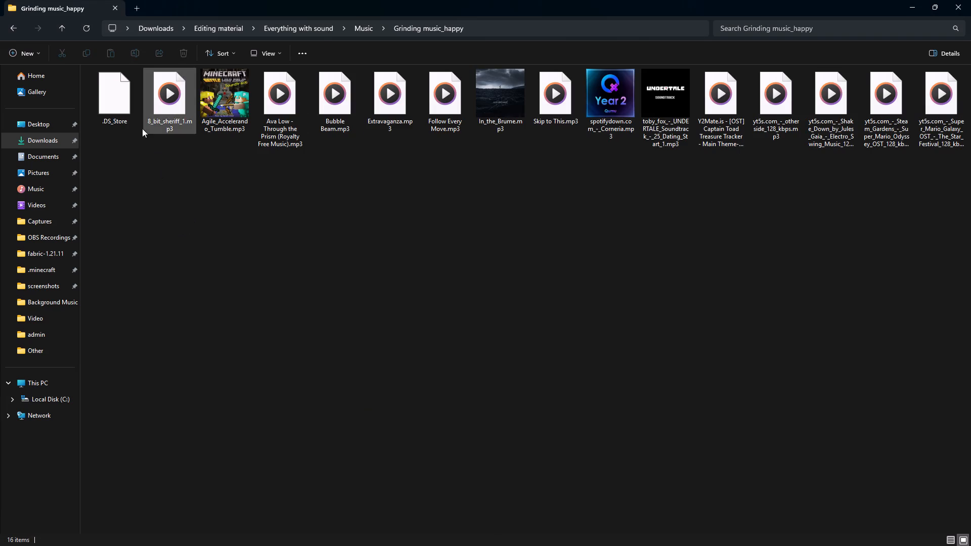
{"action": "double_click", "coordinate": [173, 119]}
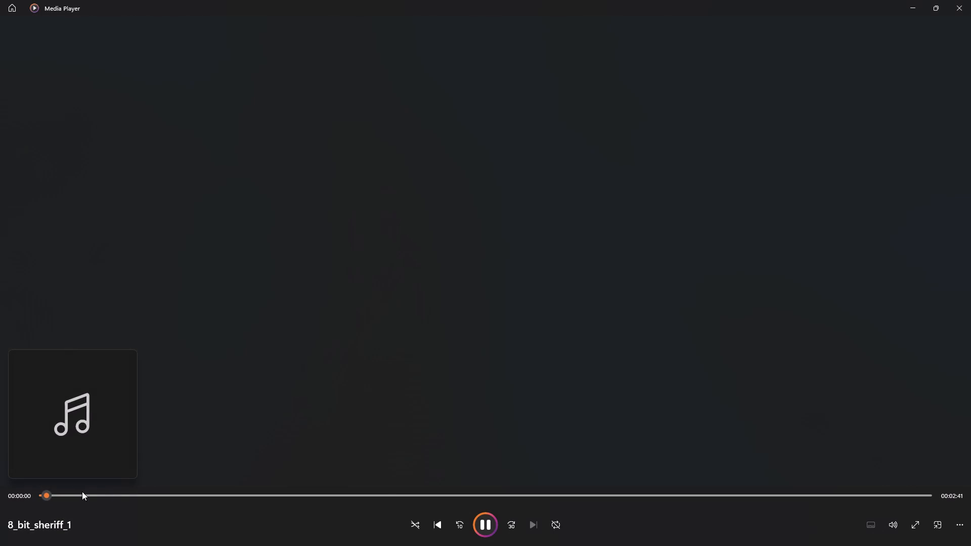
{"action": "left_click_drag", "start_coordinate": [104, 497], "coordinate": [155, 499]}
{"action": "left_click_drag", "start_coordinate": [231, 495], "coordinate": [398, 451]}
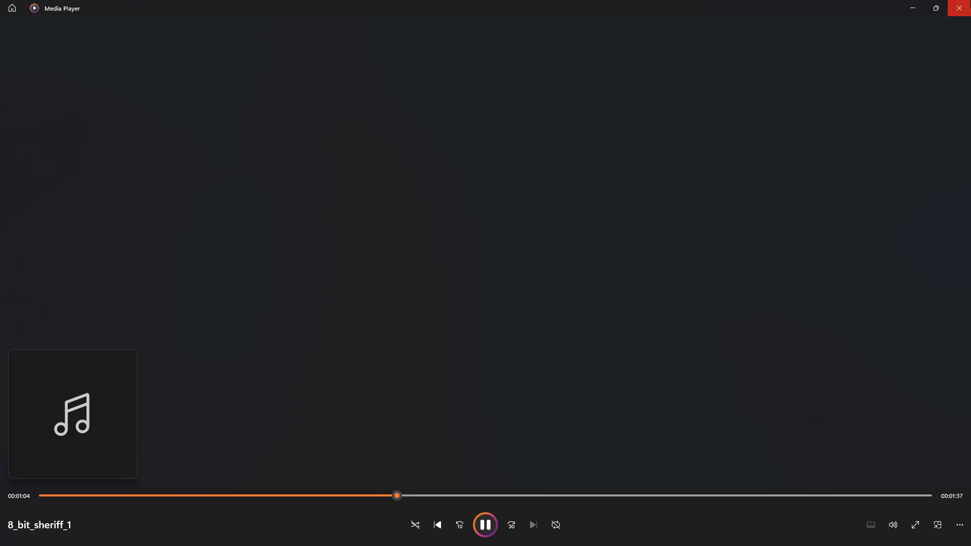
{"action": "left_click", "coordinate": [970, 0]}
{"action": "double_click", "coordinate": [230, 115]}
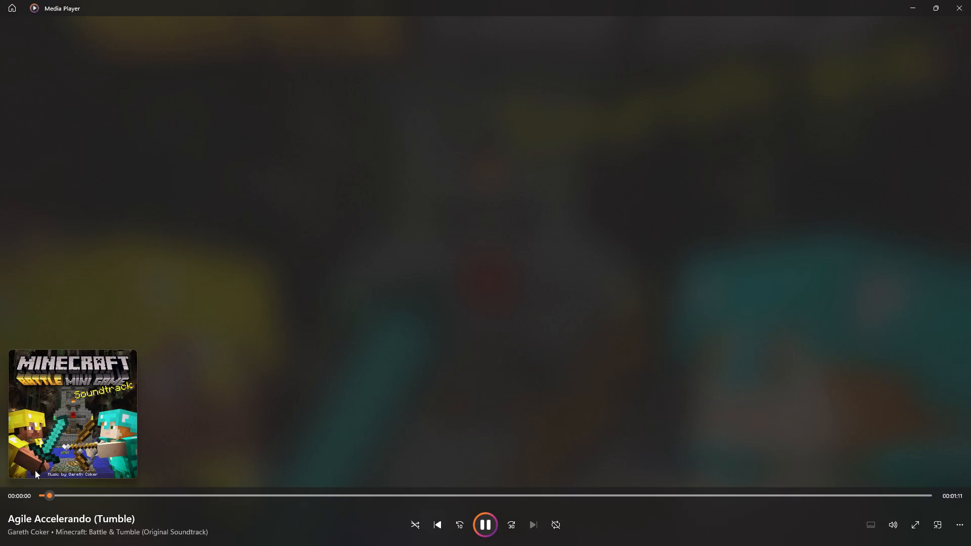
{"action": "left_click_drag", "start_coordinate": [129, 496], "coordinate": [226, 487]}
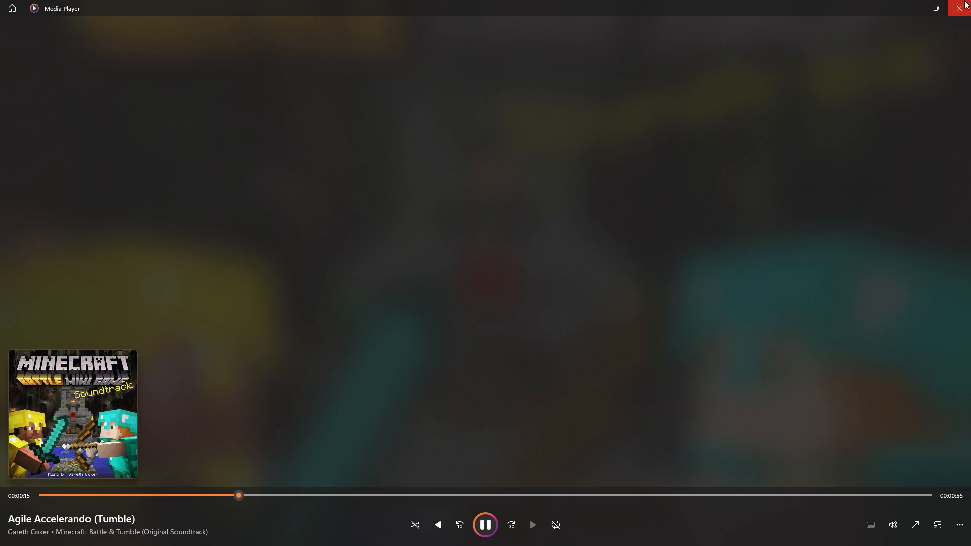
{"action": "left_click", "coordinate": [964, 0]}
{"action": "left_click", "coordinate": [341, 356]}
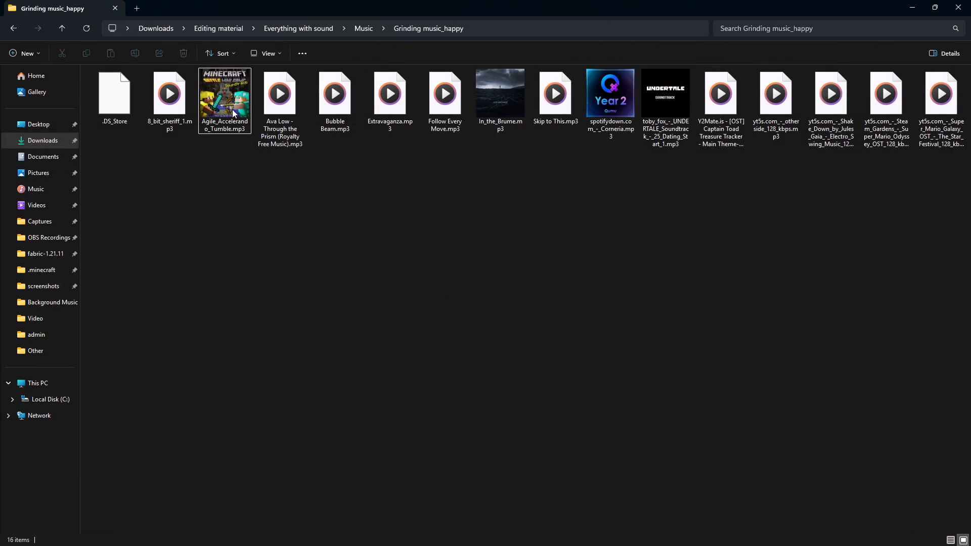
Import Agile_Accelerando_Tumble.mp3 from the Grinding music_happy folder into the Premiere project.
{"action": "left_click_drag", "start_coordinate": [236, 104], "coordinate": [649, 541]}
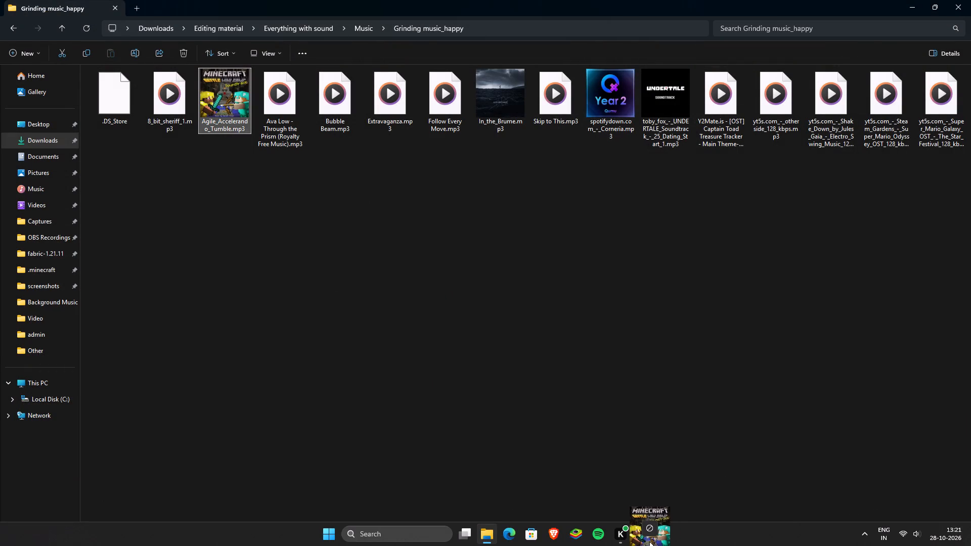
{"action": "left_click_drag", "start_coordinate": [649, 541], "coordinate": [126, 434]}
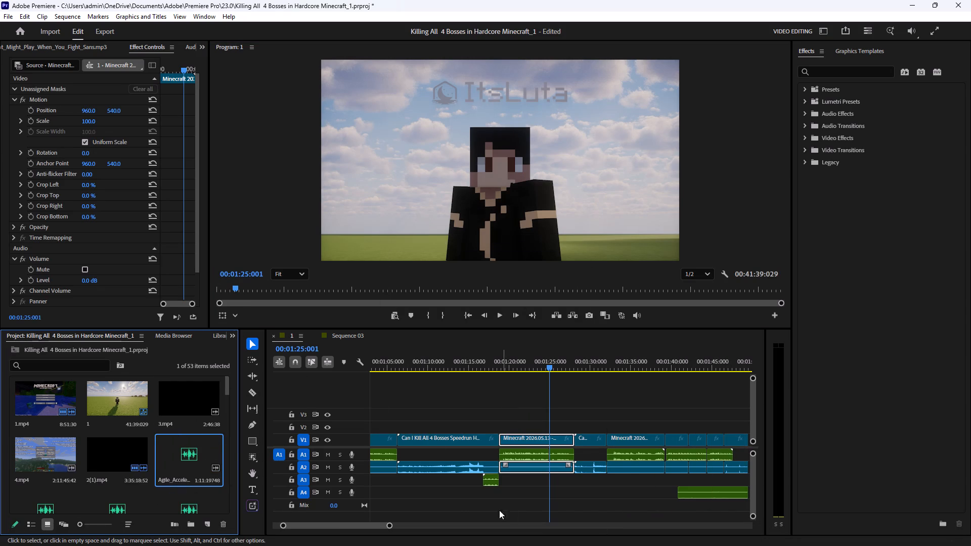
Delete the Song_That_Might_Play_When_You_Fight_Sans clip that starts at about 39 s on audio track A4.
{"action": "left_click_drag", "start_coordinate": [487, 361], "coordinate": [361, 372]}
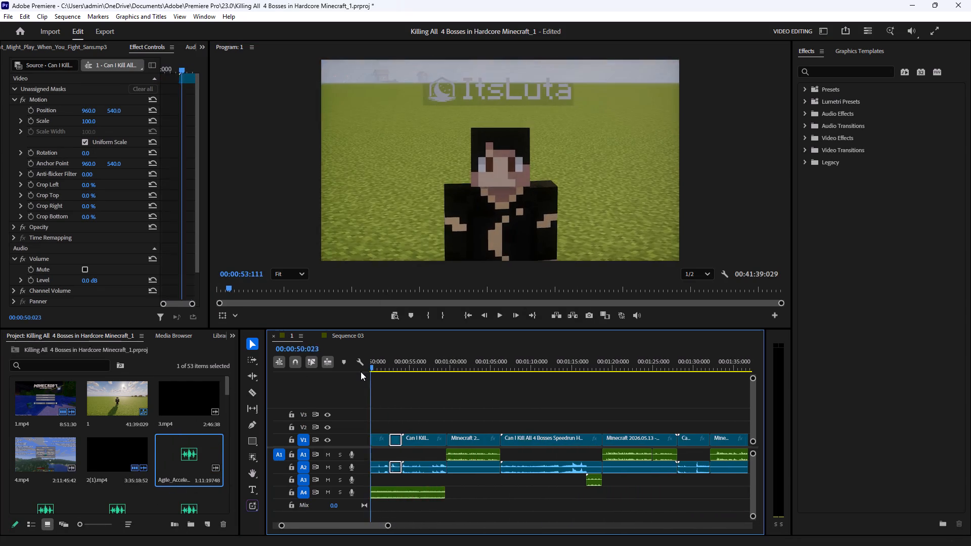
{"action": "left_click_drag", "start_coordinate": [361, 372], "coordinate": [437, 380]}
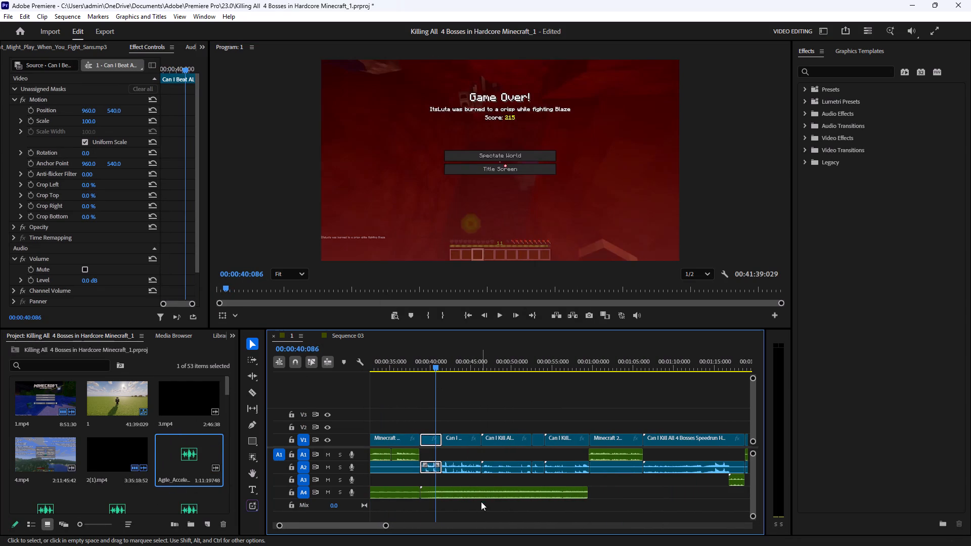
{"action": "left_click", "coordinate": [483, 496]}
{"action": "key", "text": "BackSpace"}
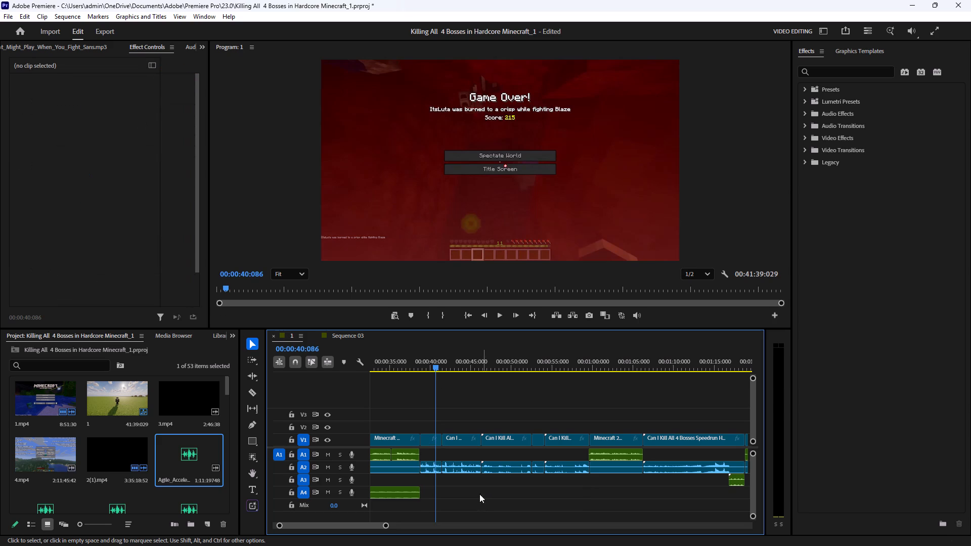
Place Agile_Accelerando_Tumble on audio track A4 at about 39 s, directly after the preceding music clip.
{"action": "left_click_drag", "start_coordinate": [189, 463], "coordinate": [442, 494]}
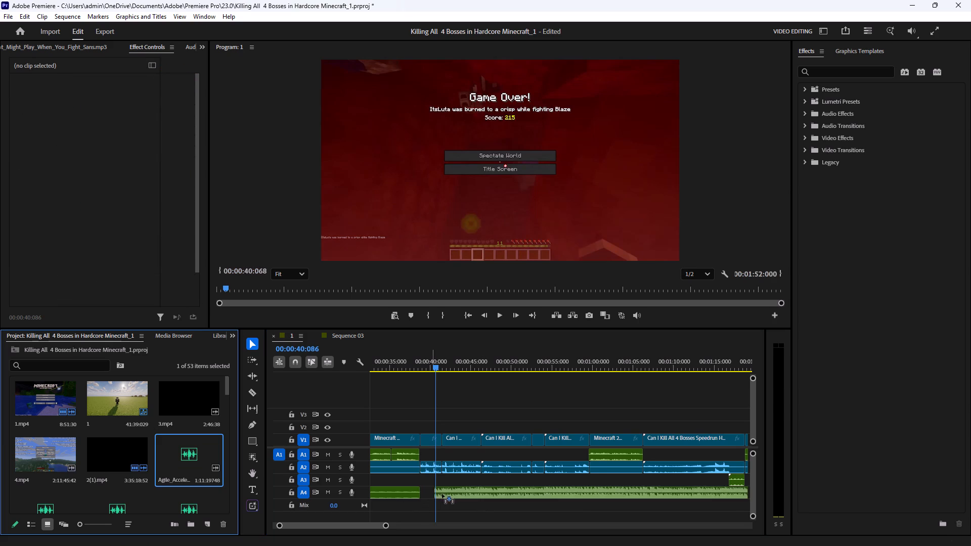
{"action": "left_click_drag", "start_coordinate": [442, 494], "coordinate": [422, 489]}
{"action": "left_click", "coordinate": [499, 492]}
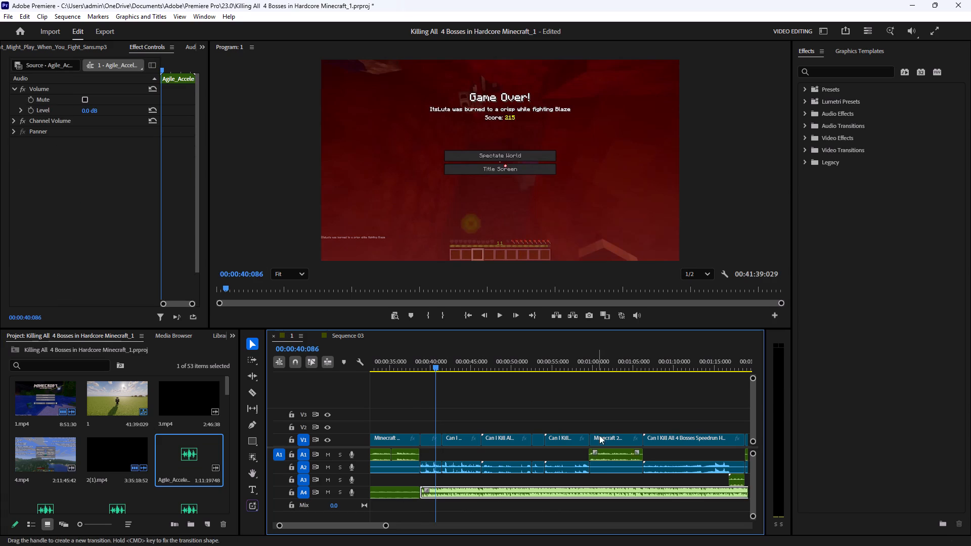
Split the Agile_Accelerando_Tumble clip on A4 at about 59 s, where the Can I Kill gameplay clip ends.
{"action": "left_click_drag", "start_coordinate": [591, 360], "coordinate": [591, 369]}
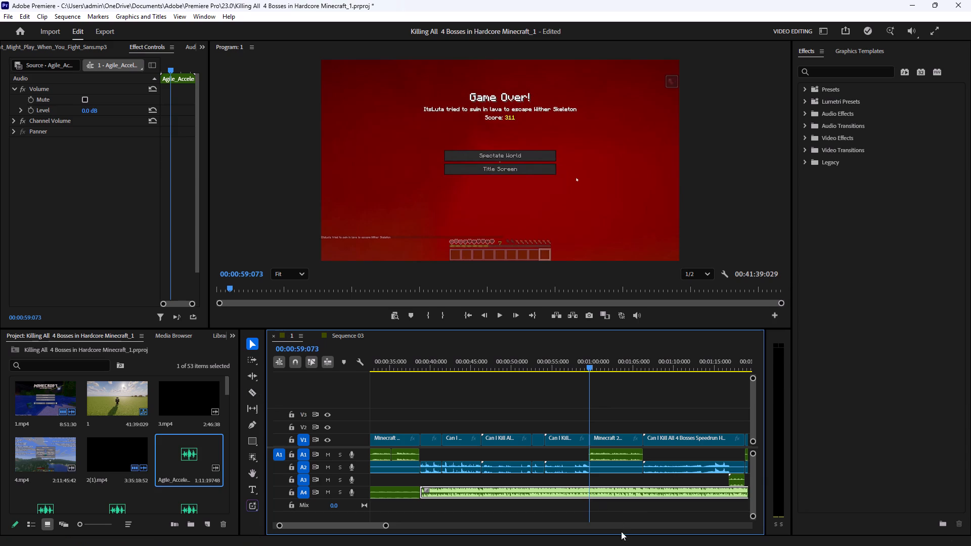
{"action": "key", "text": "c"}
{"action": "left_click", "coordinate": [589, 492]}
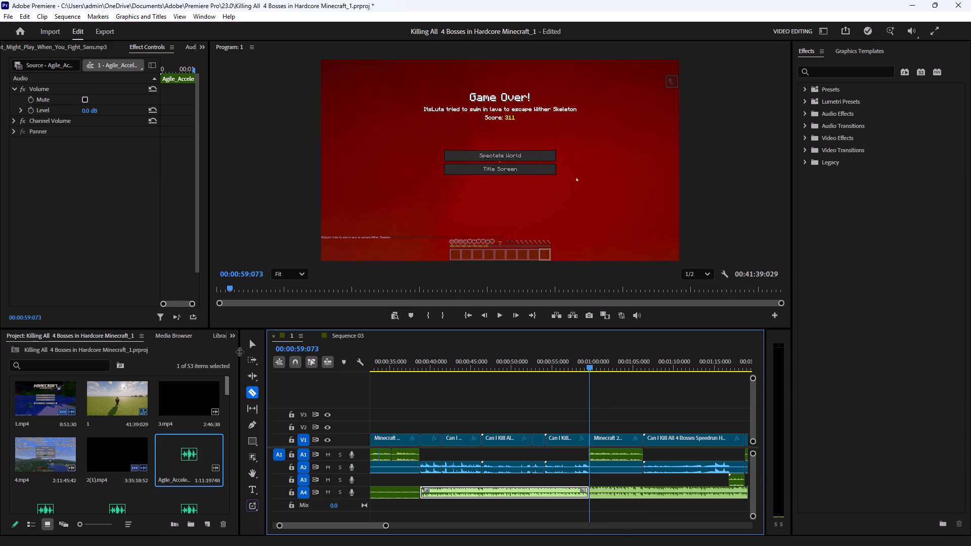
{"action": "left_click", "coordinate": [249, 345]}
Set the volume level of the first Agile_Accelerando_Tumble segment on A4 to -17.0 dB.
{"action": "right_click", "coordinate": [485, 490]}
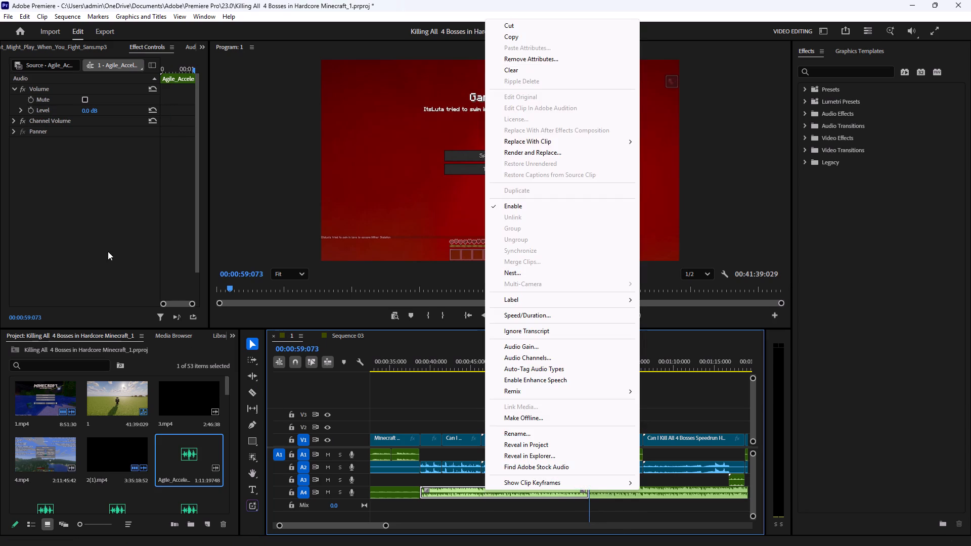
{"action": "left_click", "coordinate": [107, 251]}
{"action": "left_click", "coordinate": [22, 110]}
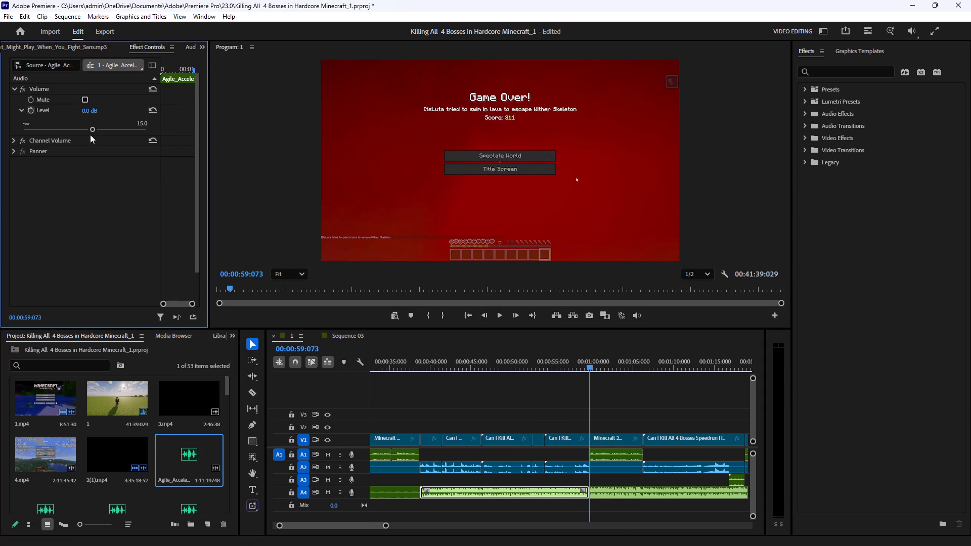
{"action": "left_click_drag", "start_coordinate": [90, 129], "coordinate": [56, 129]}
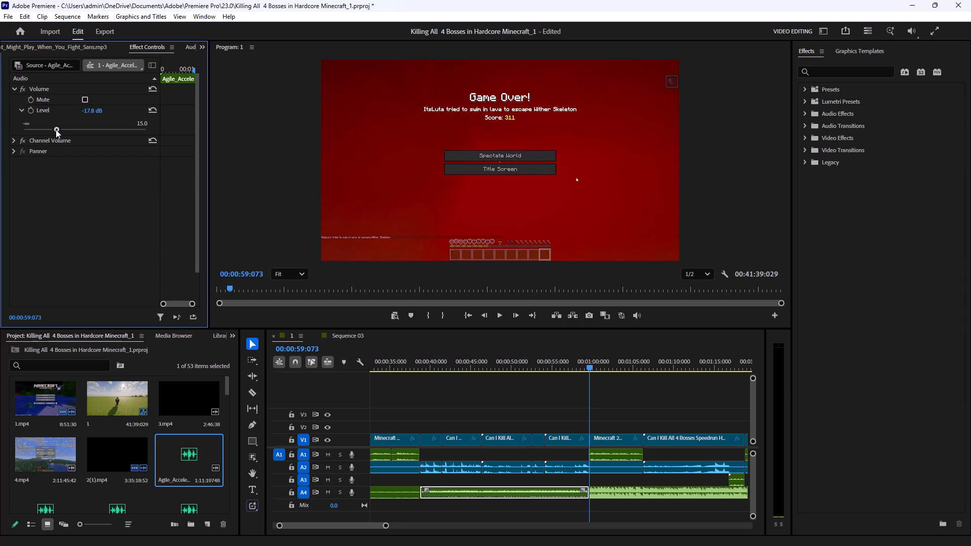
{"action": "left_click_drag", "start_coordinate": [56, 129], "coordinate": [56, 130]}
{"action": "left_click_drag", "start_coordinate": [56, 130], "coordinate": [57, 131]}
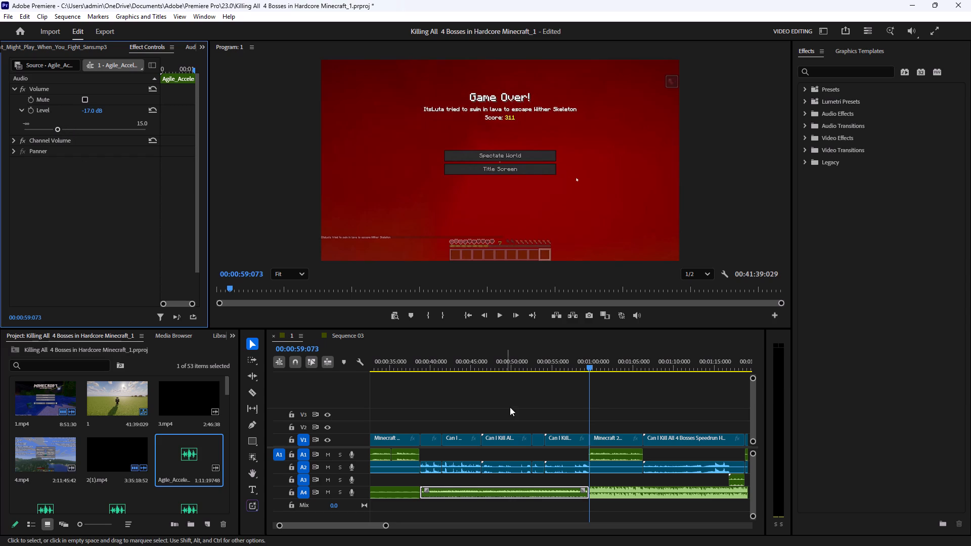
Play the sequence from about 38 s to about 59 s to check the new music against the voice.
{"action": "left_click_drag", "start_coordinate": [452, 360], "coordinate": [420, 383]}
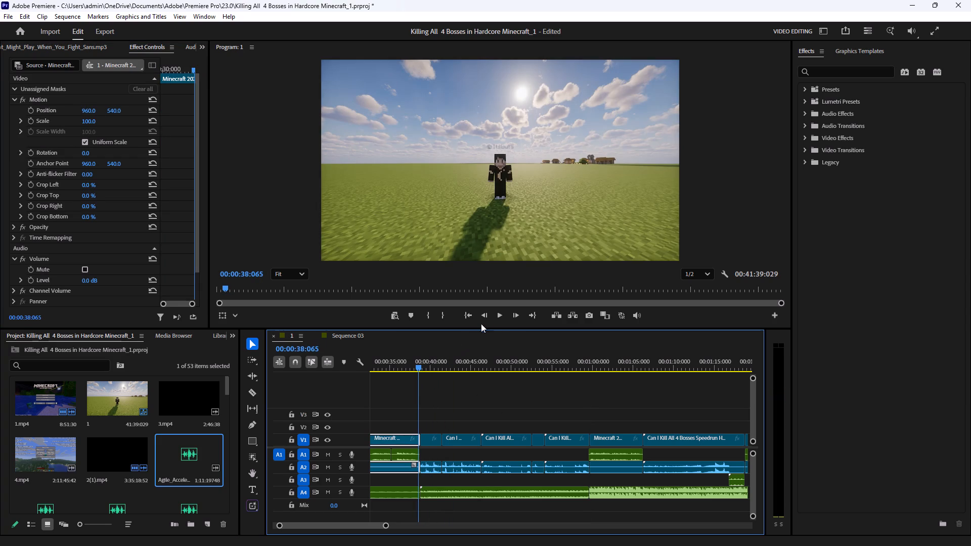
{"action": "left_click", "coordinate": [504, 320]}
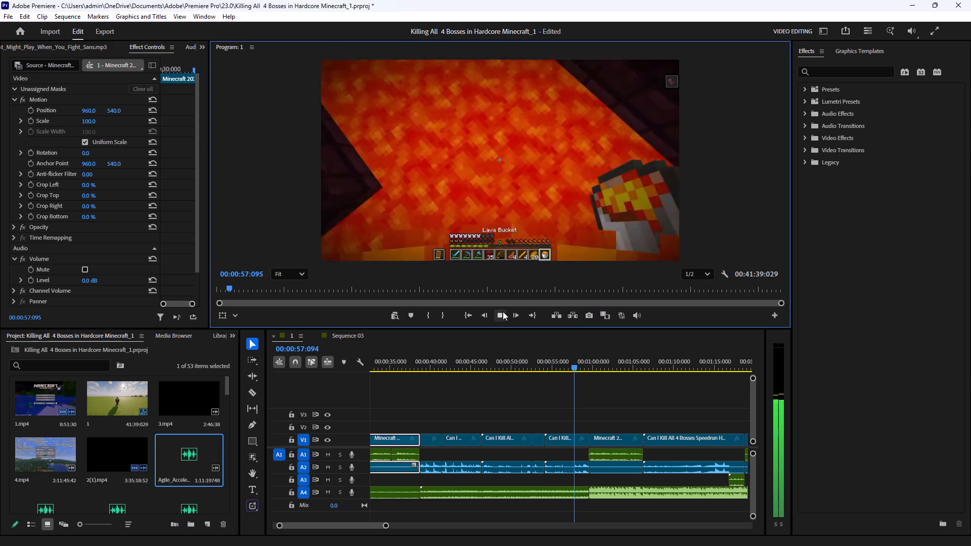
{"action": "left_click", "coordinate": [503, 311]}
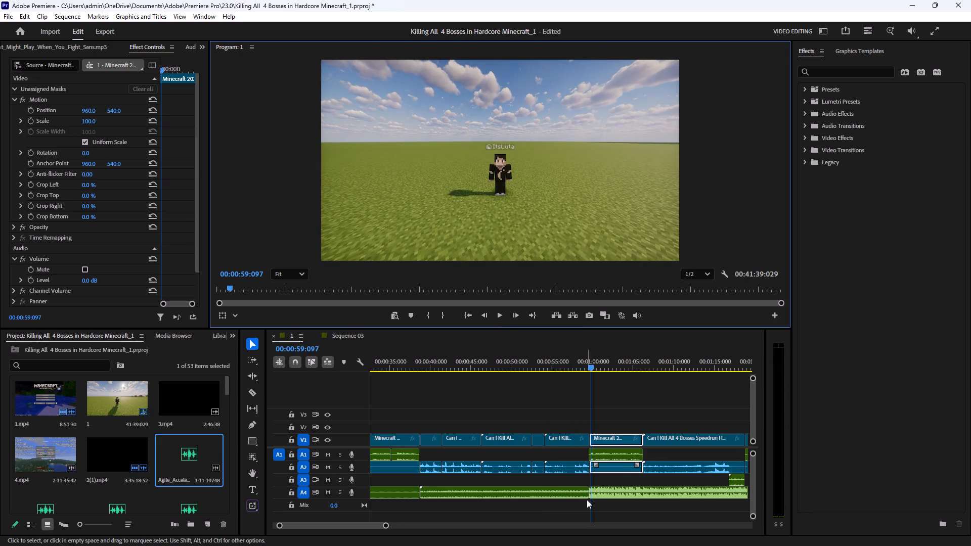
Set the volume level of the Agile_Accelerando_Tumble segment between about 39 s and 59 s to -18.9 dB.
{"action": "left_click", "coordinate": [519, 488]}
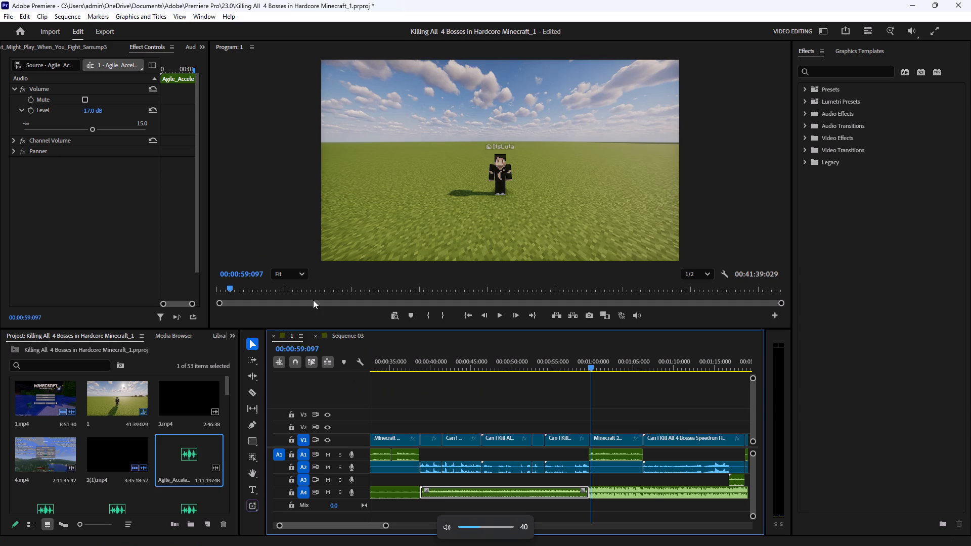
{"action": "left_click_drag", "start_coordinate": [93, 130], "coordinate": [75, 132]}
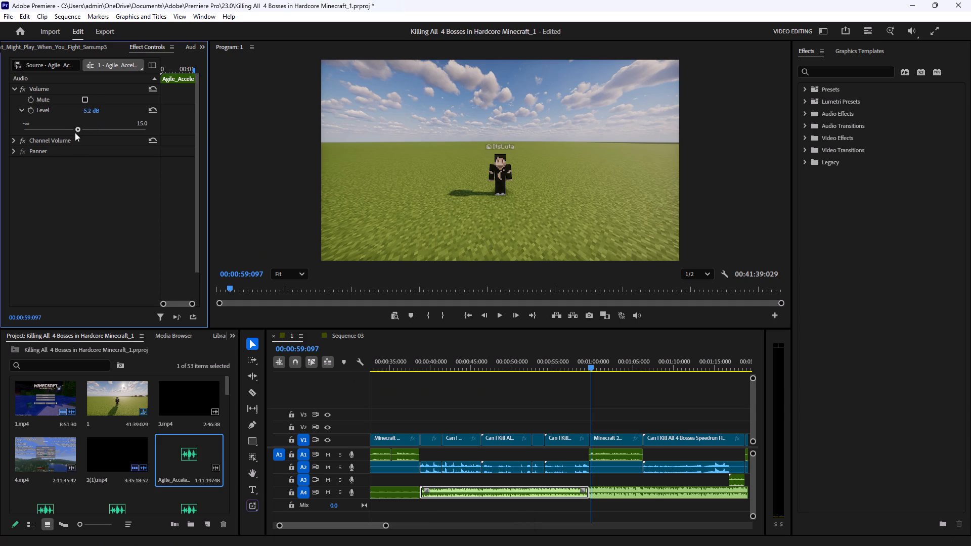
{"action": "left_click_drag", "start_coordinate": [75, 132], "coordinate": [52, 134]}
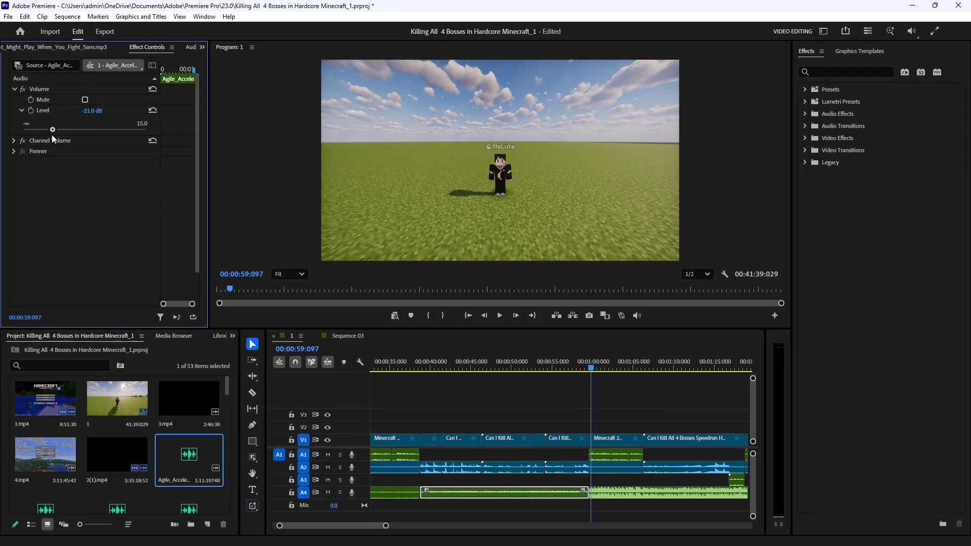
{"action": "left_click_drag", "start_coordinate": [52, 134], "coordinate": [56, 134]}
{"action": "left_click_drag", "start_coordinate": [56, 134], "coordinate": [54, 135]}
{"action": "left_click", "coordinate": [122, 222]}
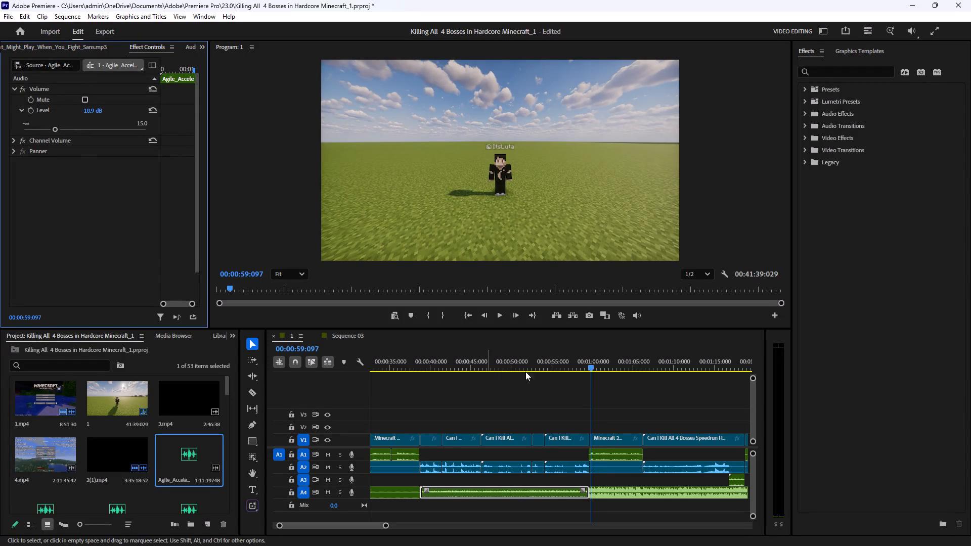
Play the sequence from about 38 s to about 1:00 to check the music balance and where the segment ends.
{"action": "left_click_drag", "start_coordinate": [533, 364], "coordinate": [420, 375]}
{"action": "left_click", "coordinate": [499, 312]}
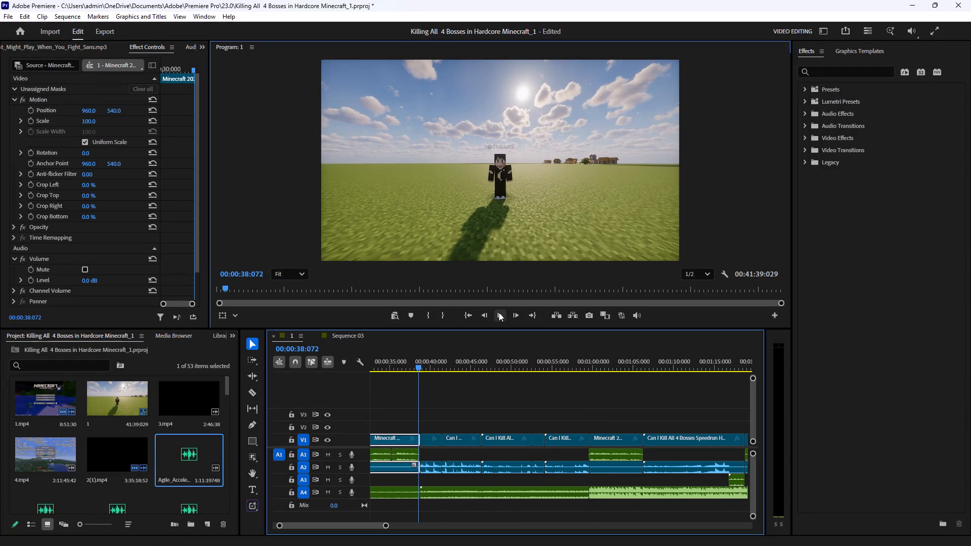
{"action": "left_click", "coordinate": [522, 375]}
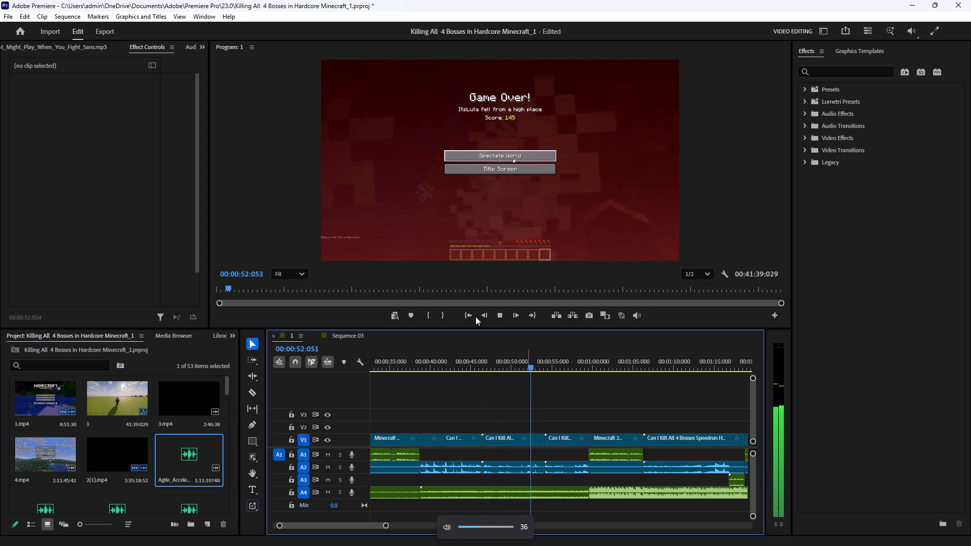
{"action": "left_click", "coordinate": [502, 312]}
{"action": "left_click", "coordinate": [502, 312]}
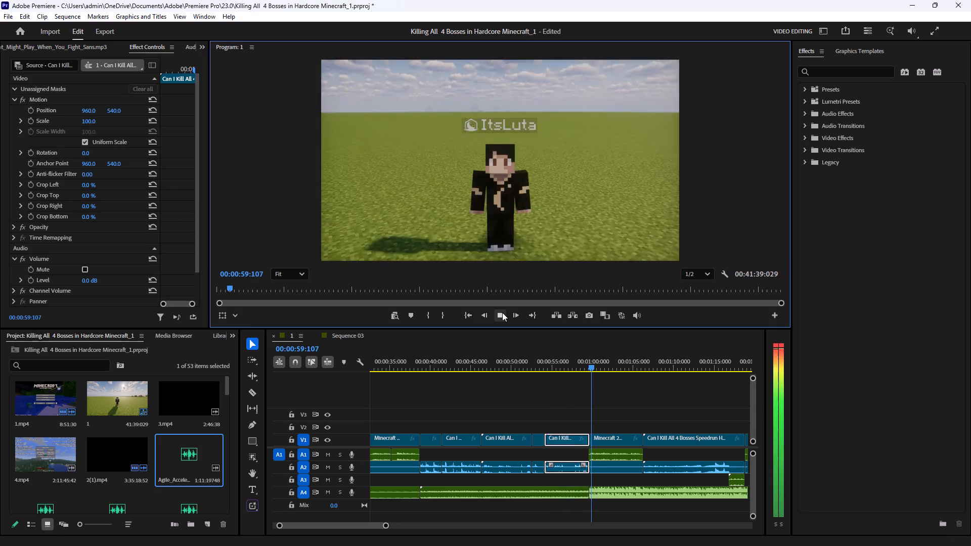
{"action": "left_click", "coordinate": [502, 312]}
Delete the leftover Agile_Accelerando_Tumble segment that starts at about 59 s on A4.
{"action": "left_click", "coordinate": [601, 491]}
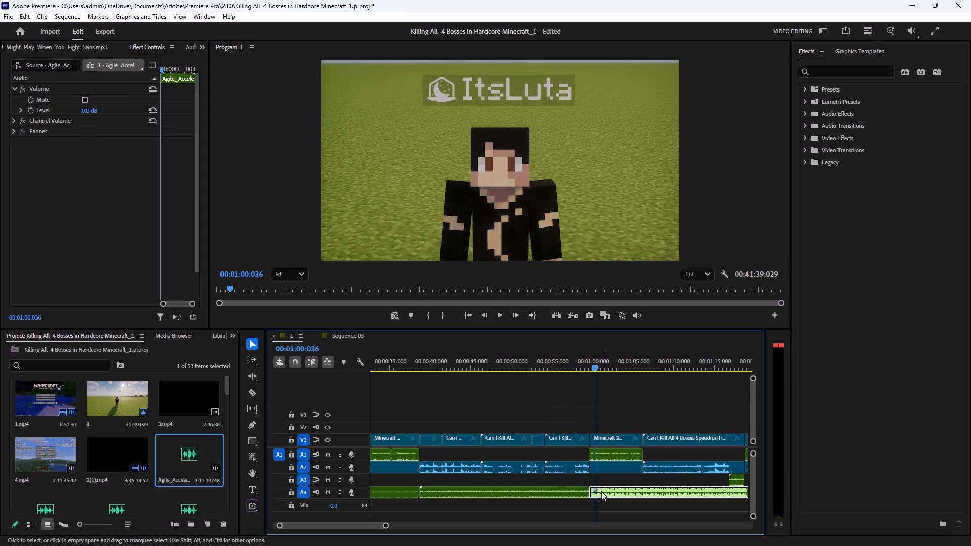
{"action": "key", "text": "BackSpace"}
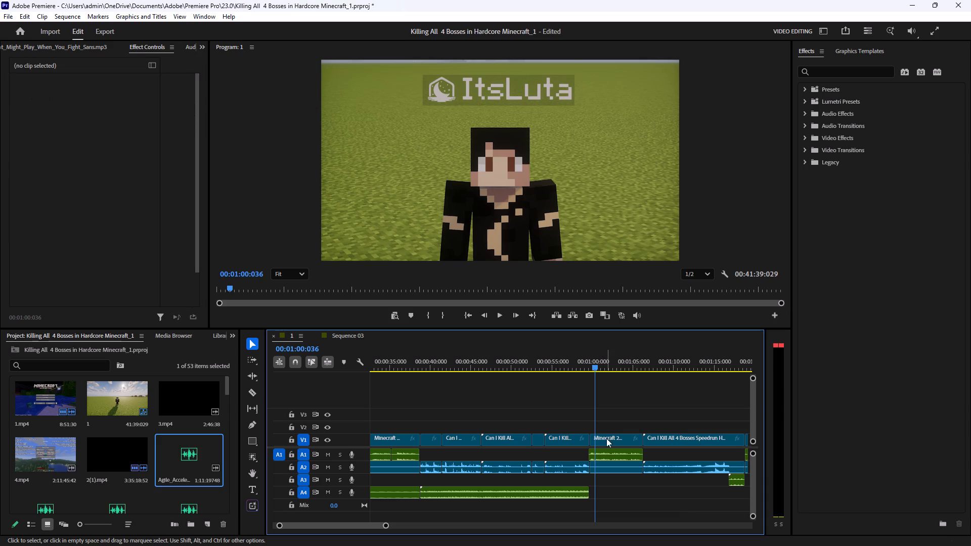
Play the sequence from about 1:00 to about 1:39 to check the section without background music.
{"action": "left_click", "coordinate": [498, 315]}
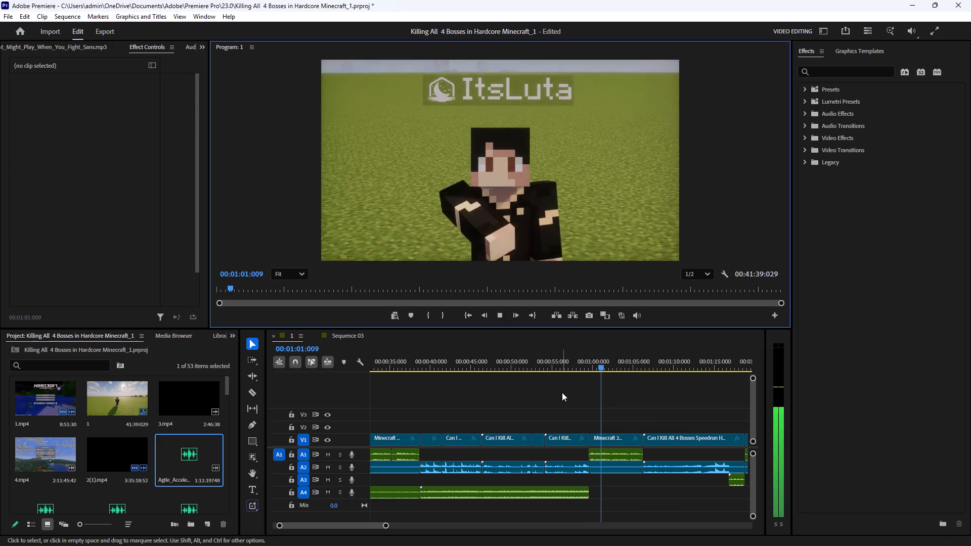
{"action": "left_click", "coordinate": [562, 392]}
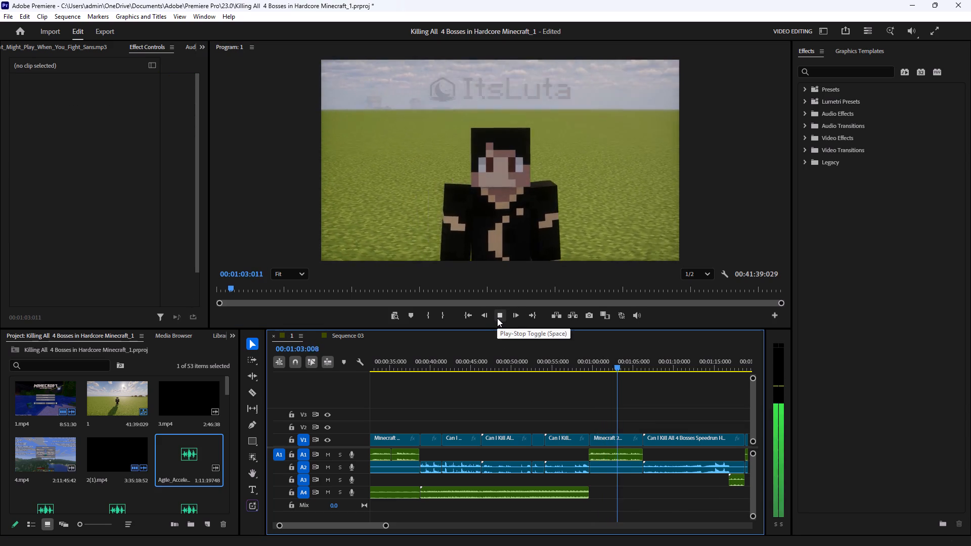
{"action": "left_click", "coordinate": [658, 407]}
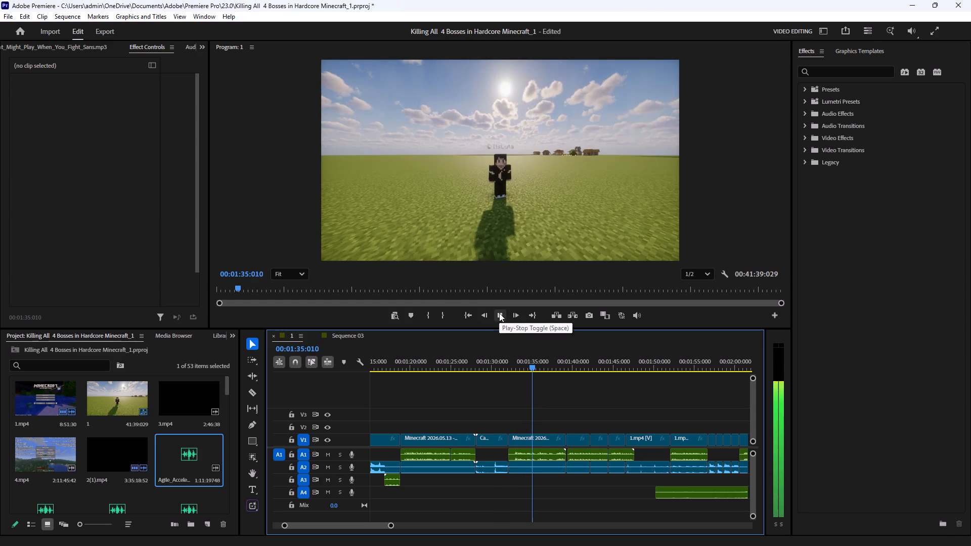
{"action": "left_click", "coordinate": [499, 313]}
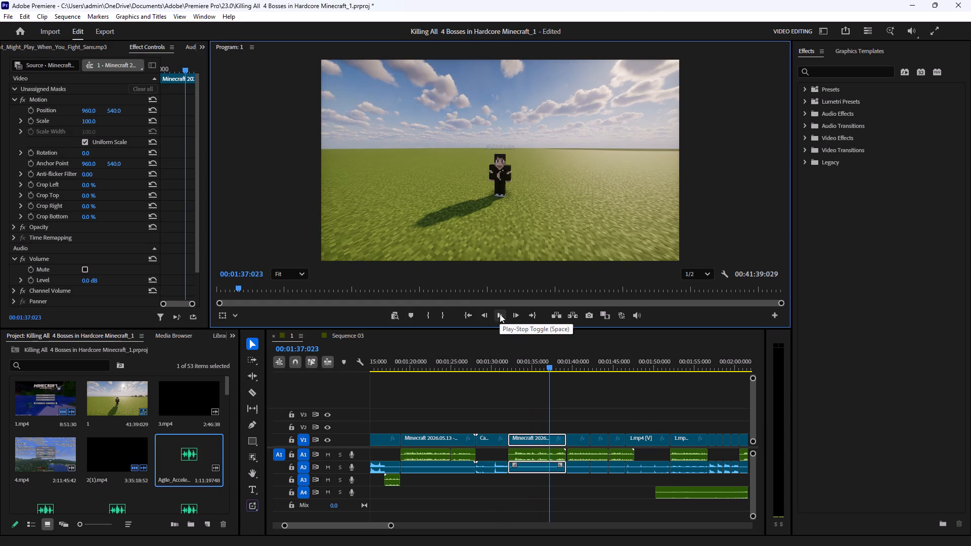
{"action": "left_click", "coordinate": [500, 314]}
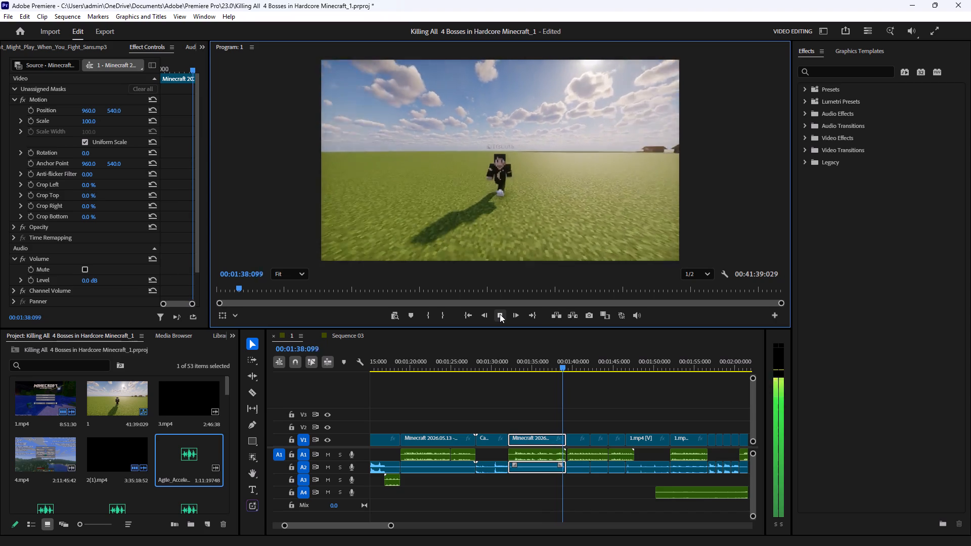
{"action": "left_click", "coordinate": [500, 314]}
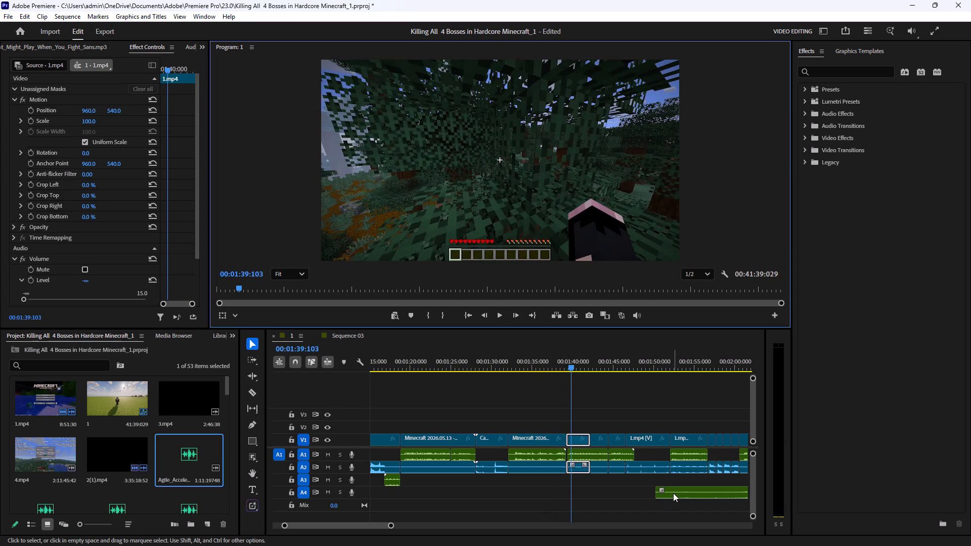
Move the SpotiDownloader music clip on A4 earlier so it starts at about 1:32, aligned with the Minecraft 2026 clip's start.
{"action": "left_click_drag", "start_coordinate": [673, 492], "coordinate": [528, 491]}
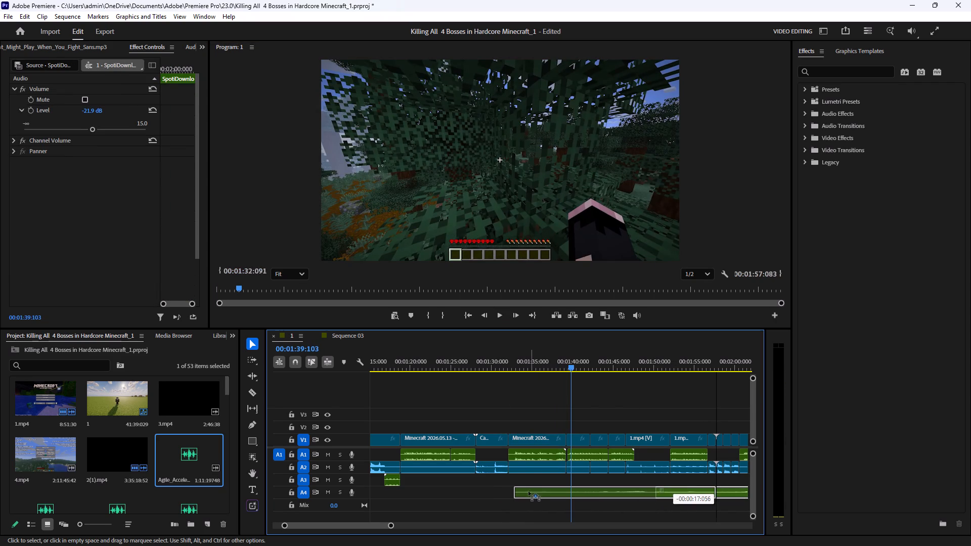
{"action": "left_click_drag", "start_coordinate": [528, 491], "coordinate": [524, 494]}
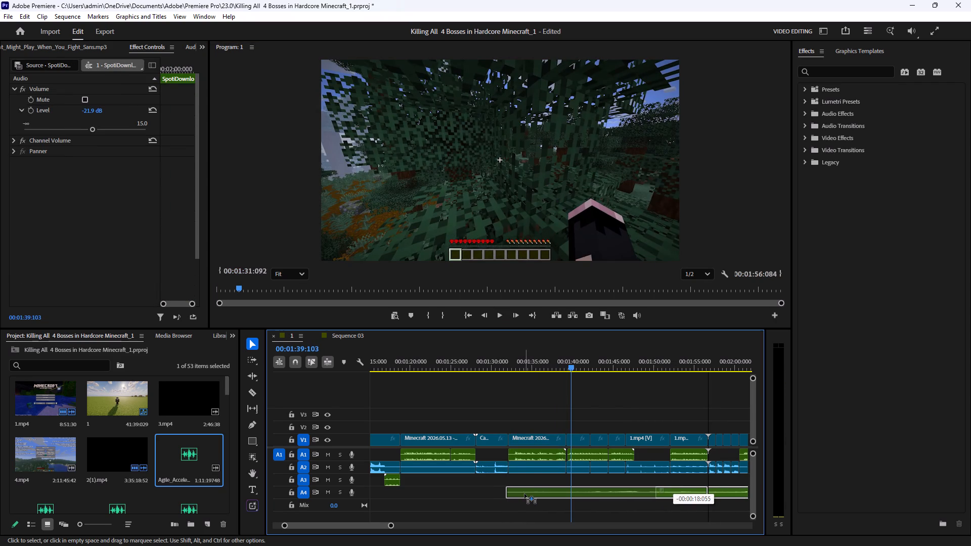
{"action": "left_click_drag", "start_coordinate": [524, 494], "coordinate": [526, 494]}
Play the sequence from about 1:31 to about 1:49 to check the moved music clip.
{"action": "left_click", "coordinate": [507, 363]}
{"action": "left_click", "coordinate": [502, 312]}
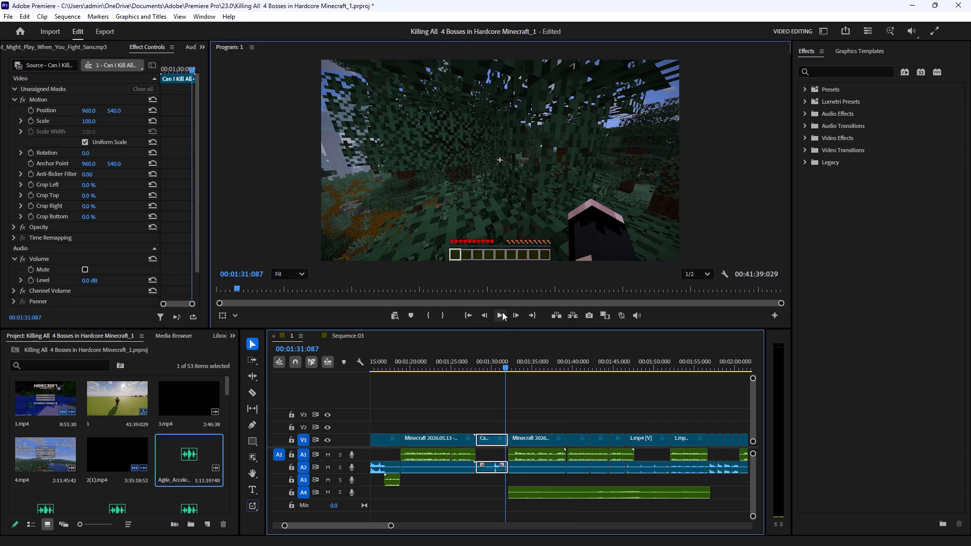
{"action": "left_click", "coordinate": [599, 398]}
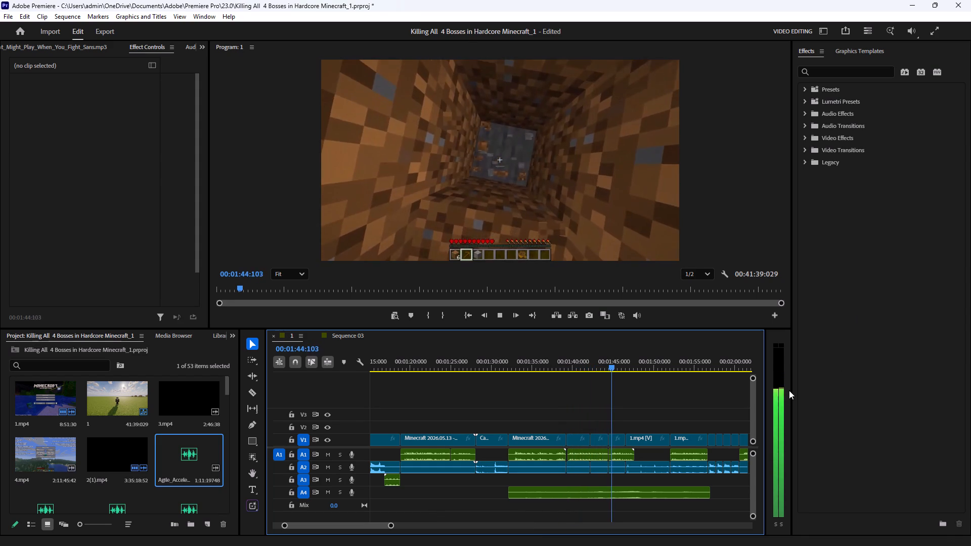
{"action": "left_click", "coordinate": [496, 313]}
{"action": "left_click", "coordinate": [496, 313]}
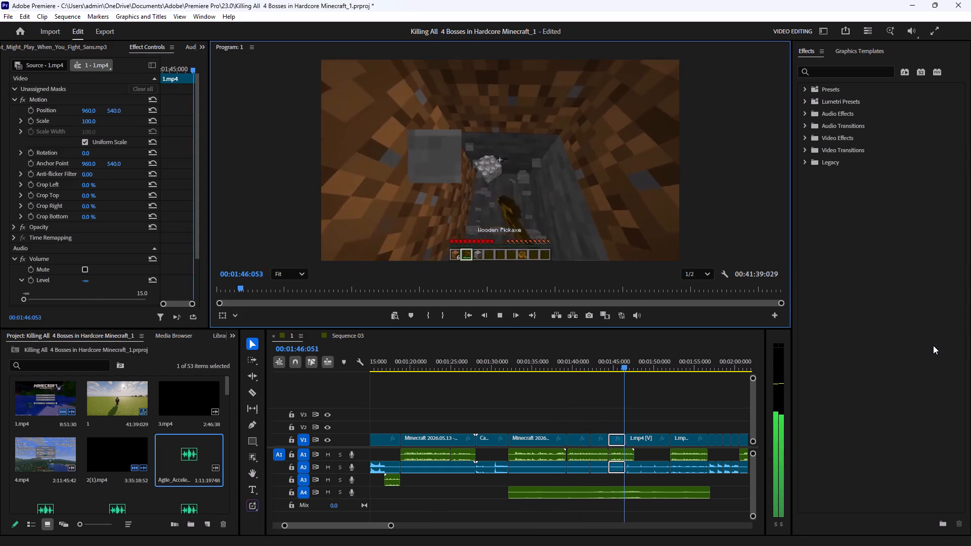
{"action": "left_click", "coordinate": [933, 345]}
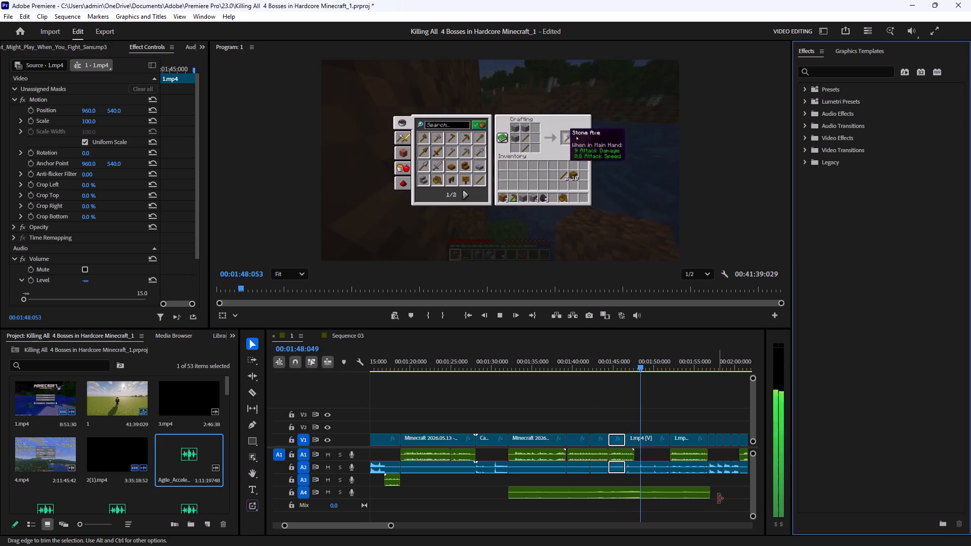
{"action": "left_click", "coordinate": [497, 313]}
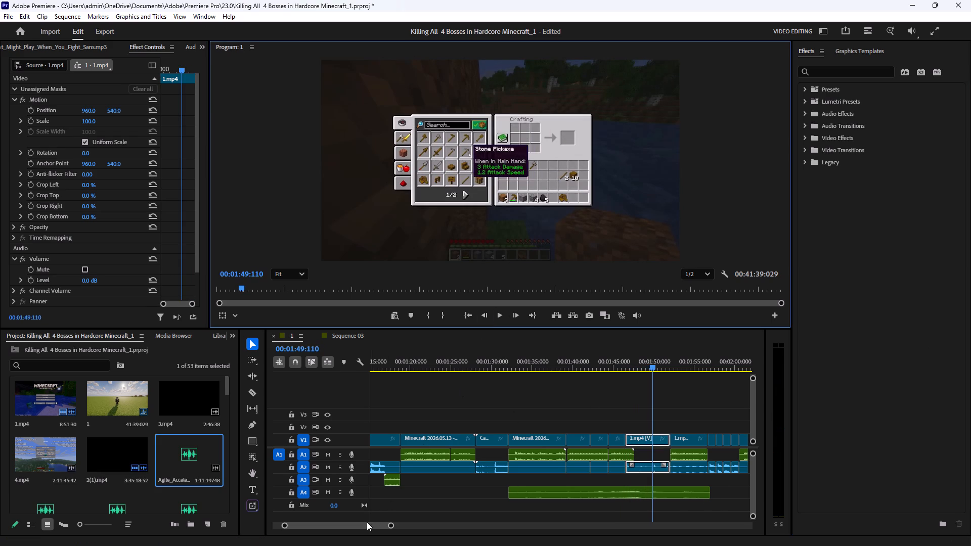
Extend the end of the music clip on A4 to about 2:44, aligned with the cut between the 2(1).mp4 clips.
{"action": "left_click", "coordinate": [361, 528]}
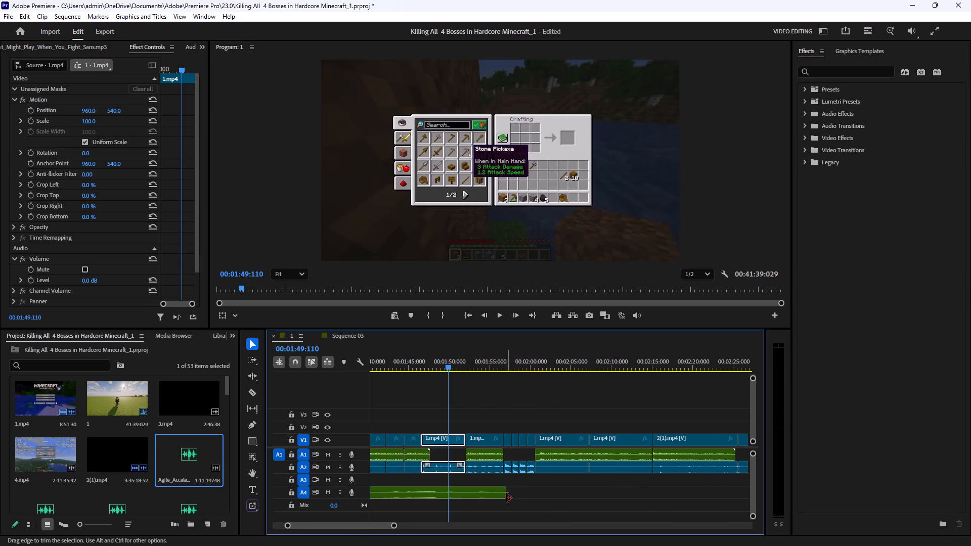
{"action": "left_click_drag", "start_coordinate": [504, 495], "coordinate": [729, 489]}
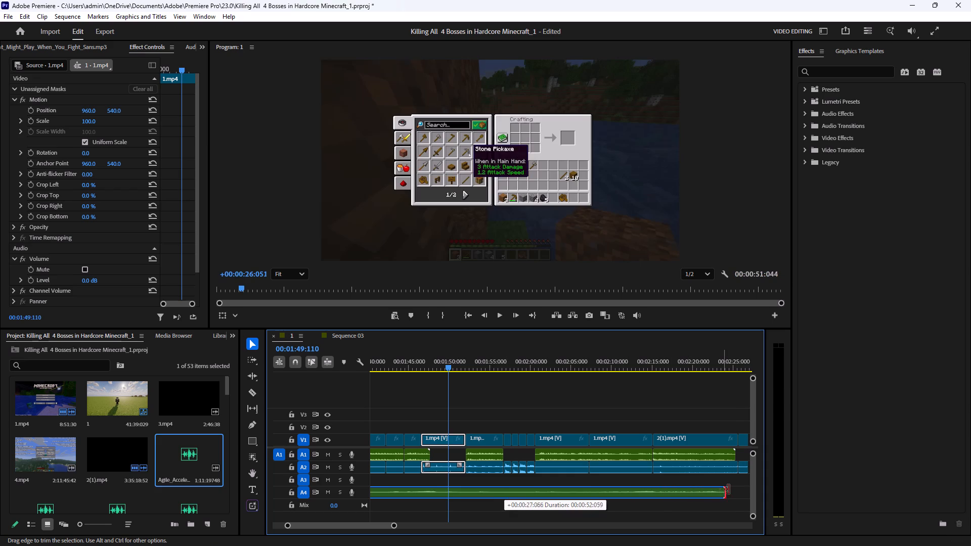
{"action": "left_click_drag", "start_coordinate": [729, 489], "coordinate": [722, 489]}
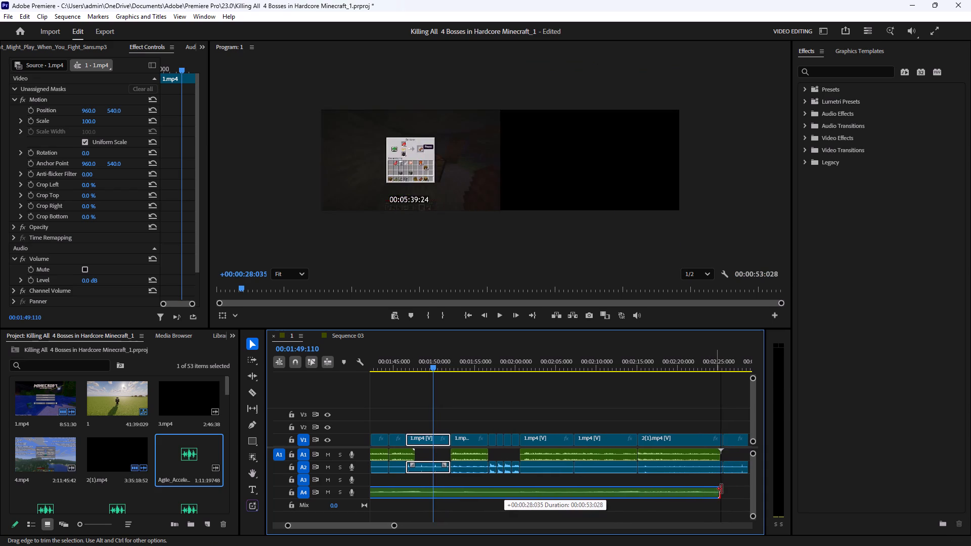
{"action": "left_click_drag", "start_coordinate": [722, 489], "coordinate": [628, 488]}
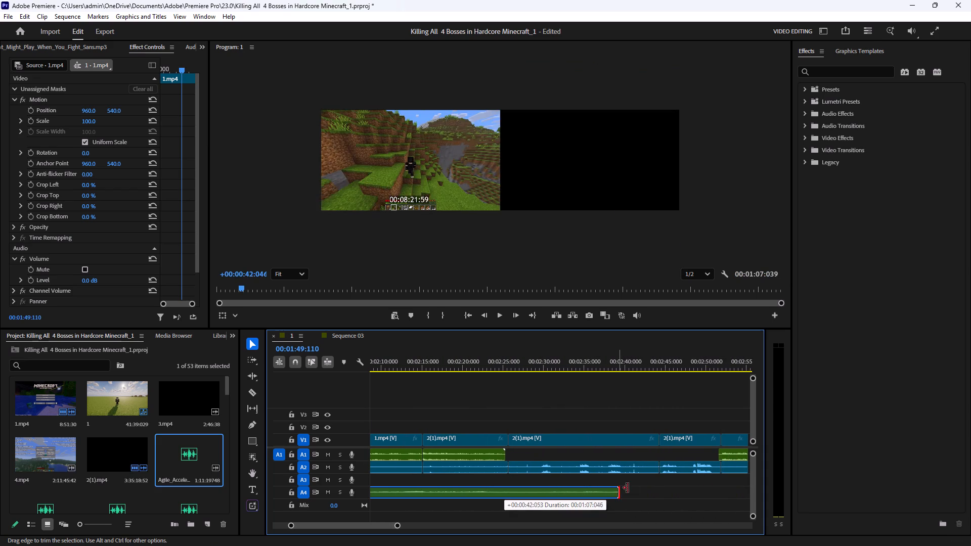
{"action": "left_click_drag", "start_coordinate": [628, 488], "coordinate": [658, 489]}
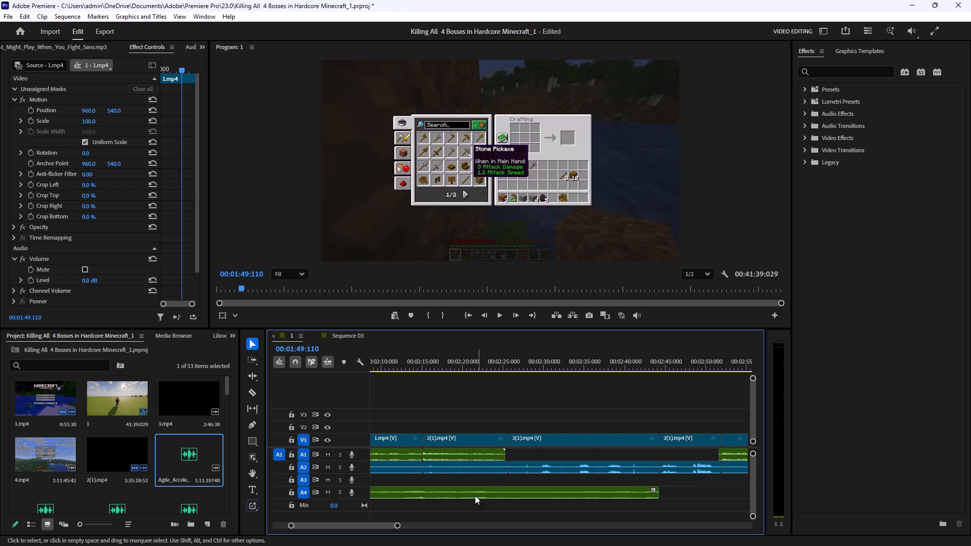
Play the sequence from about 1:43 to past 2:15, pausing at about 2:15, to check the extended music clip against the voice-over.
{"action": "left_click_drag", "start_coordinate": [508, 363], "coordinate": [559, 361]}
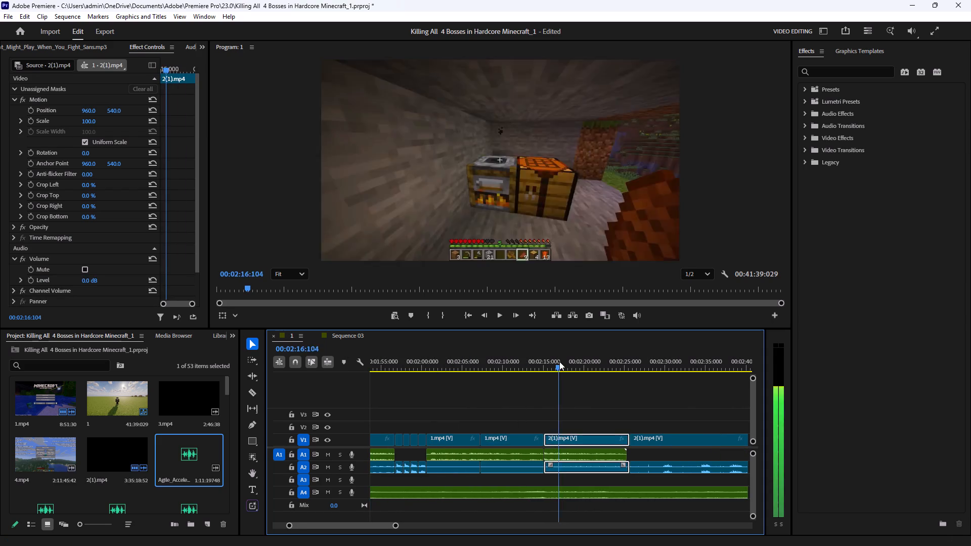
{"action": "left_click_drag", "start_coordinate": [559, 361], "coordinate": [491, 361]}
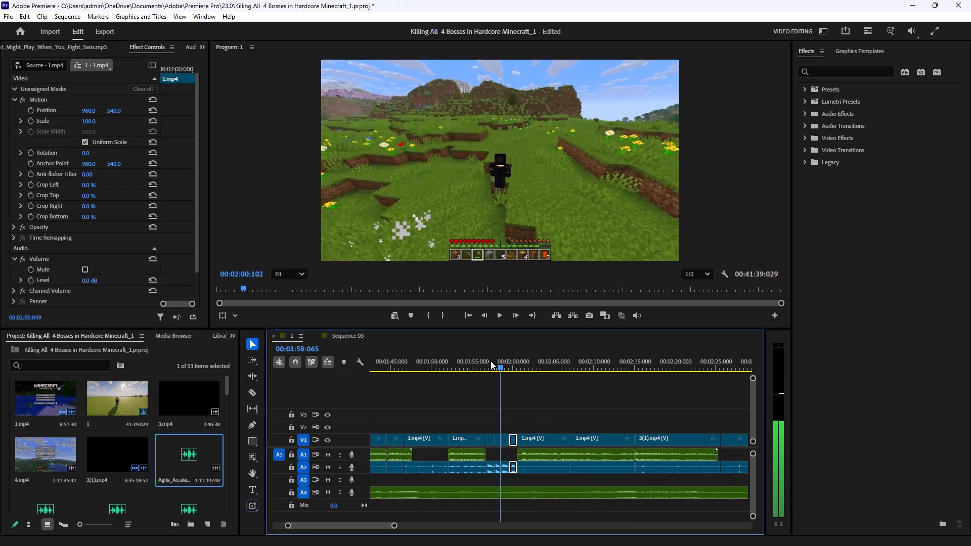
{"action": "left_click_drag", "start_coordinate": [491, 361], "coordinate": [494, 376]}
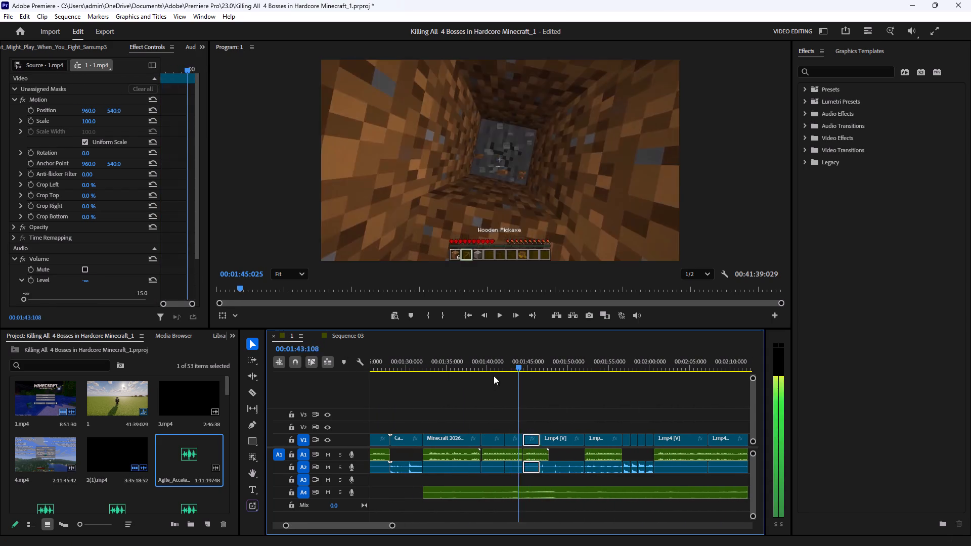
{"action": "left_click_drag", "start_coordinate": [494, 376], "coordinate": [512, 383]}
{"action": "left_click", "coordinate": [501, 318]}
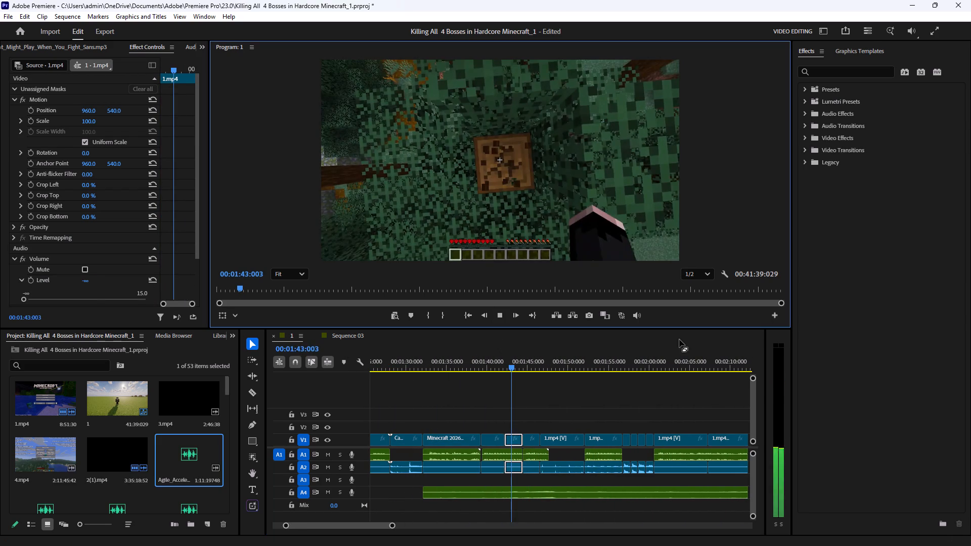
{"action": "left_click", "coordinate": [881, 359]}
{"action": "left_click", "coordinate": [618, 407]}
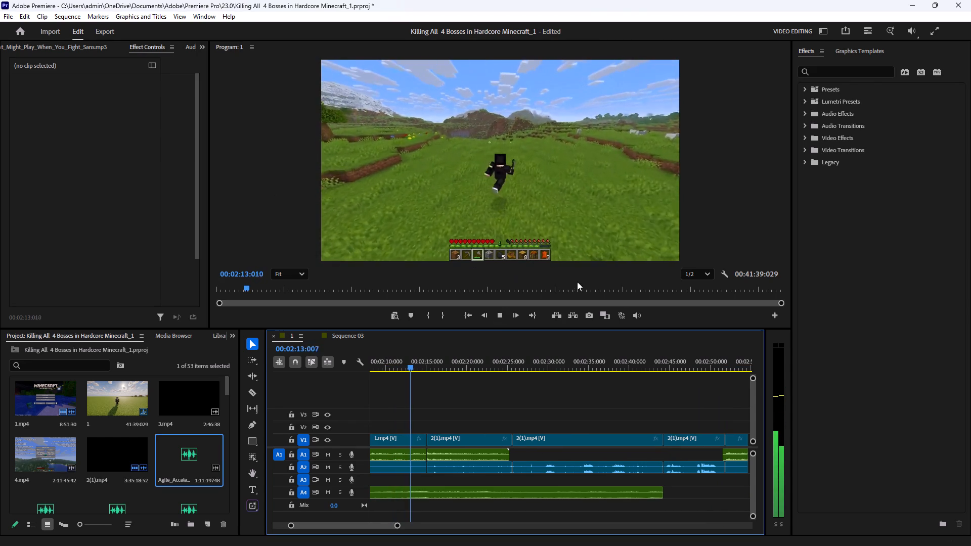
{"action": "left_click", "coordinate": [498, 312]}
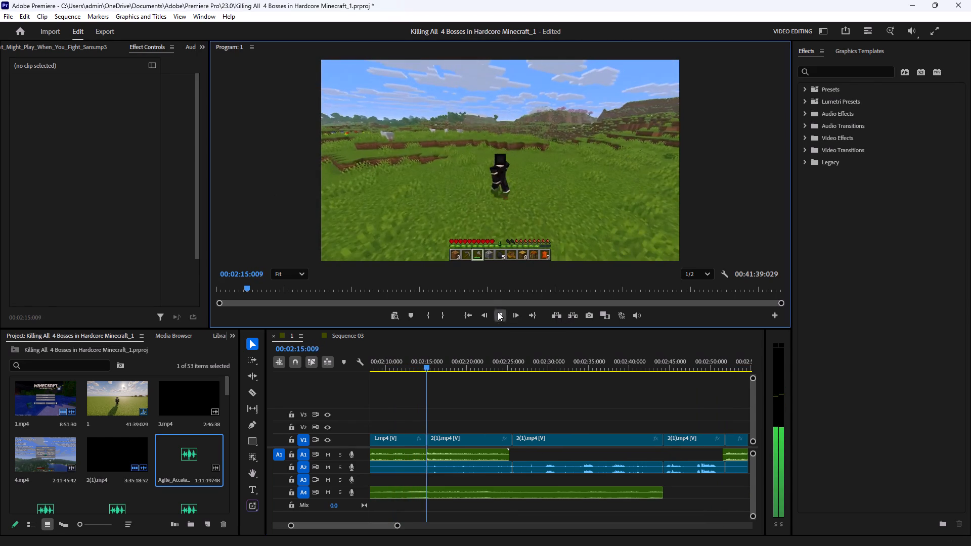
{"action": "left_click", "coordinate": [554, 407]}
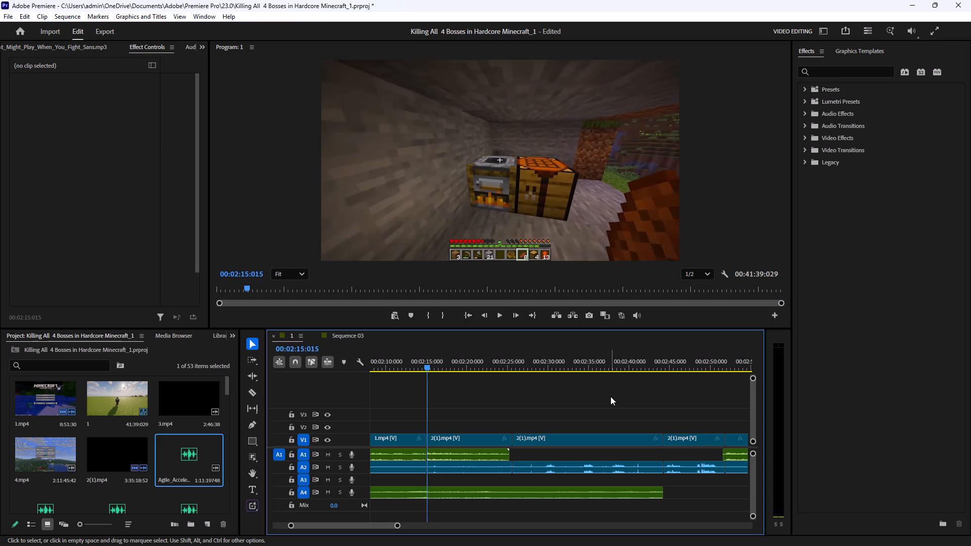
{"action": "left_click", "coordinate": [829, 290]}
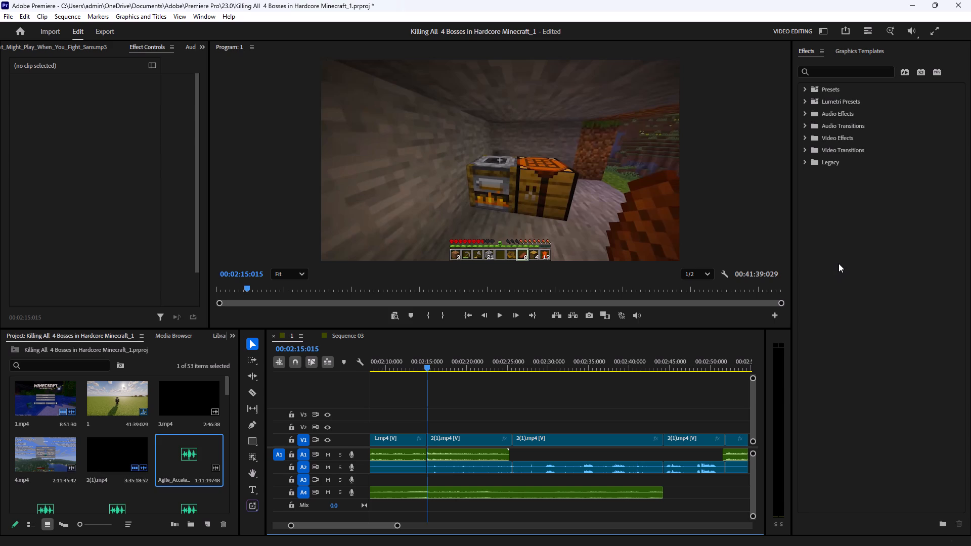
{"action": "left_click", "coordinate": [471, 396]}
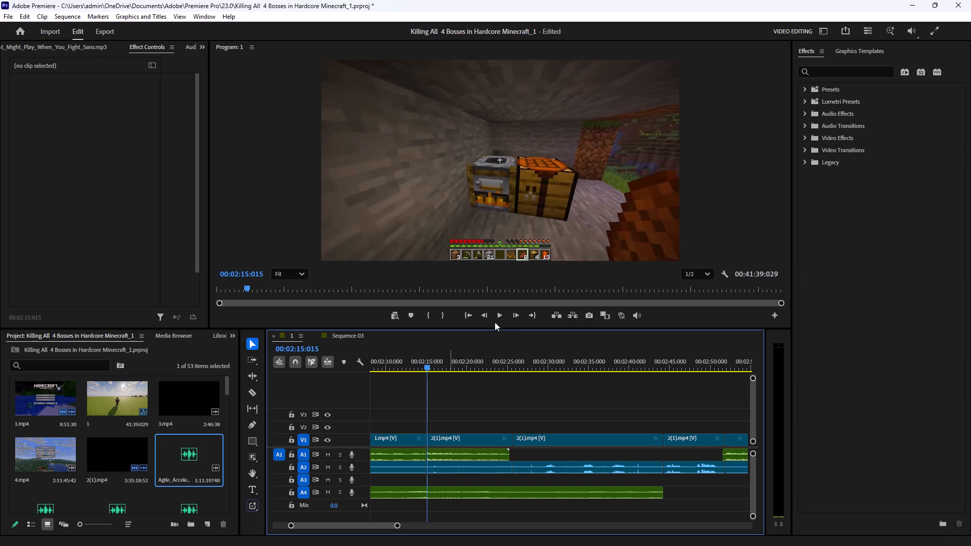
{"action": "left_click", "coordinate": [501, 315]}
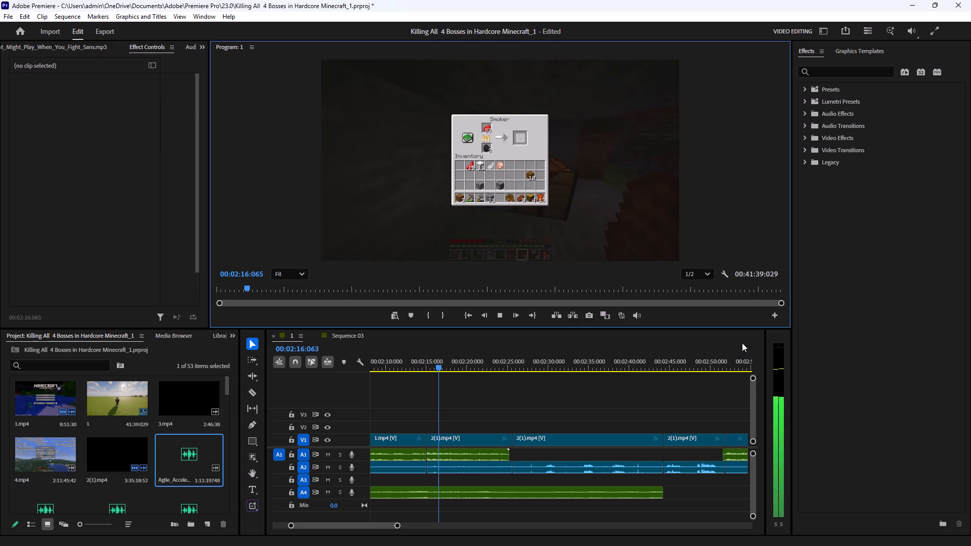
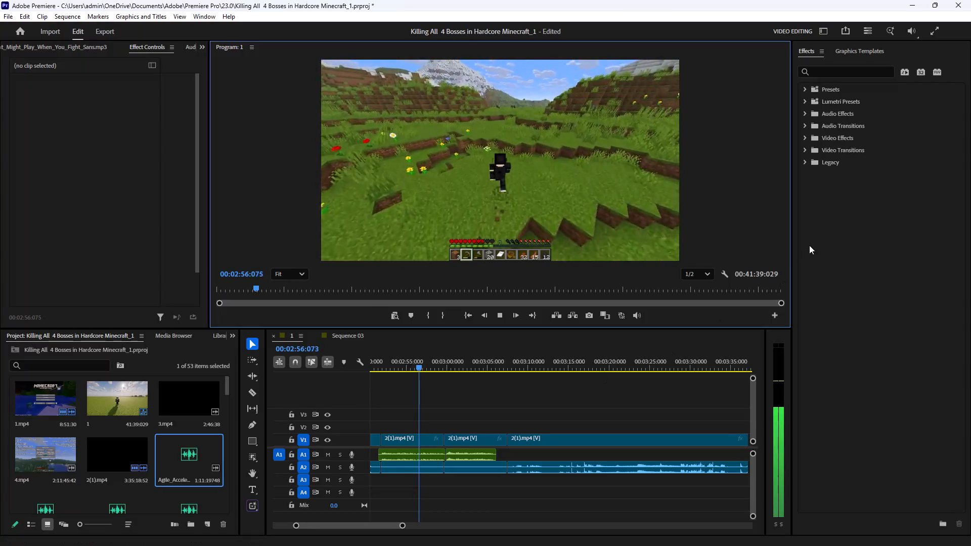
Stop the sequence playback at about 2:59.
{"action": "left_click", "coordinate": [847, 217]}
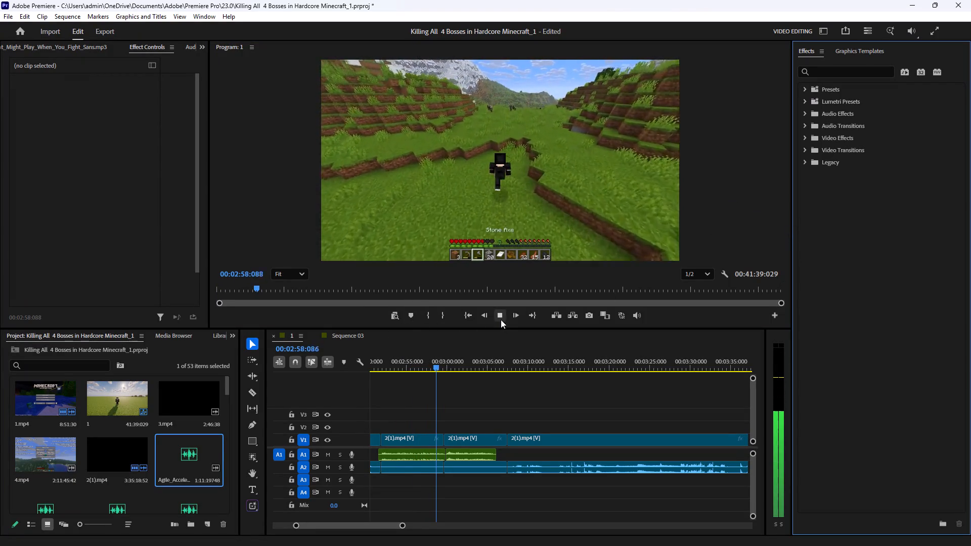
{"action": "left_click", "coordinate": [501, 316]}
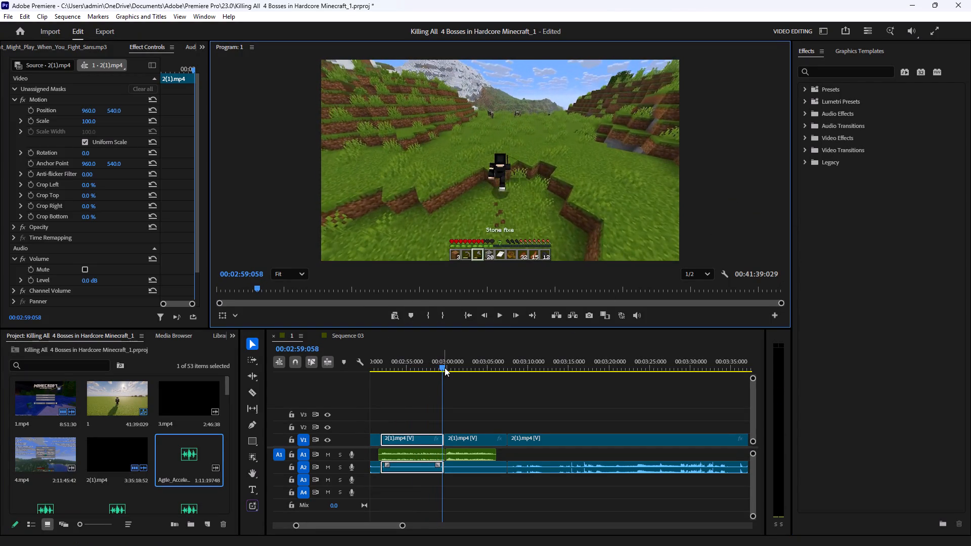
Play the sequence from about 1:32 to about 2:03 to check the A4 music, browsing the project media during playback.
{"action": "left_click_drag", "start_coordinate": [445, 368], "coordinate": [403, 384]}
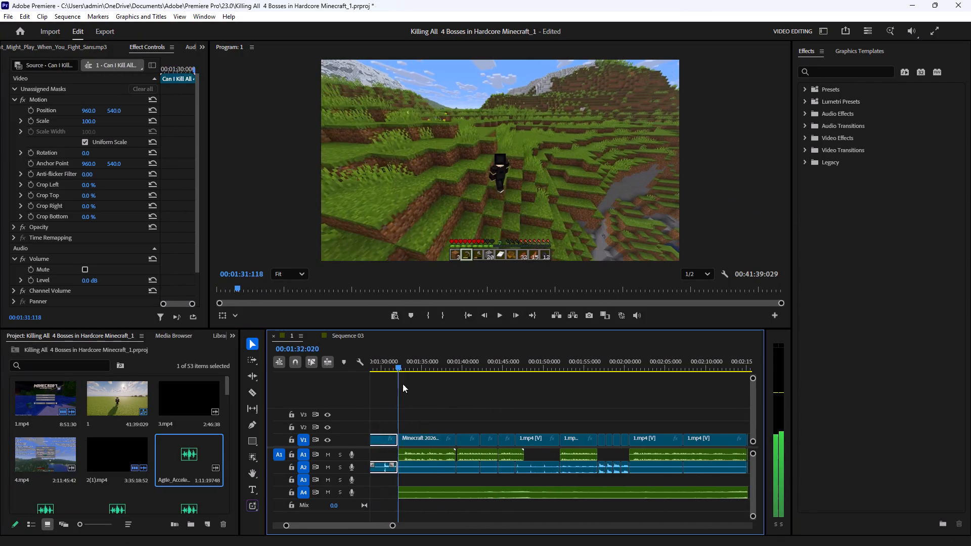
{"action": "left_click_drag", "start_coordinate": [403, 384], "coordinate": [424, 386]}
{"action": "left_click", "coordinate": [495, 317]}
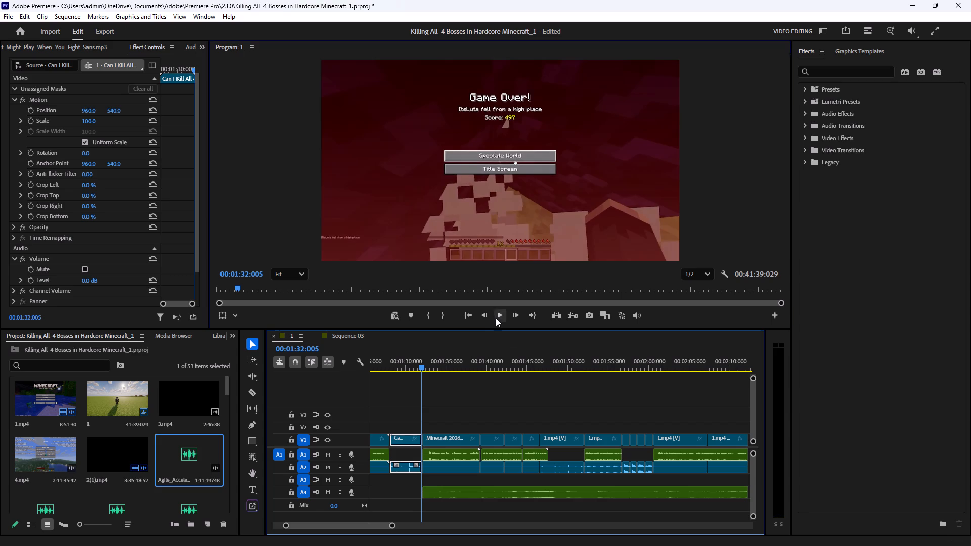
{"action": "left_click", "coordinate": [529, 381]}
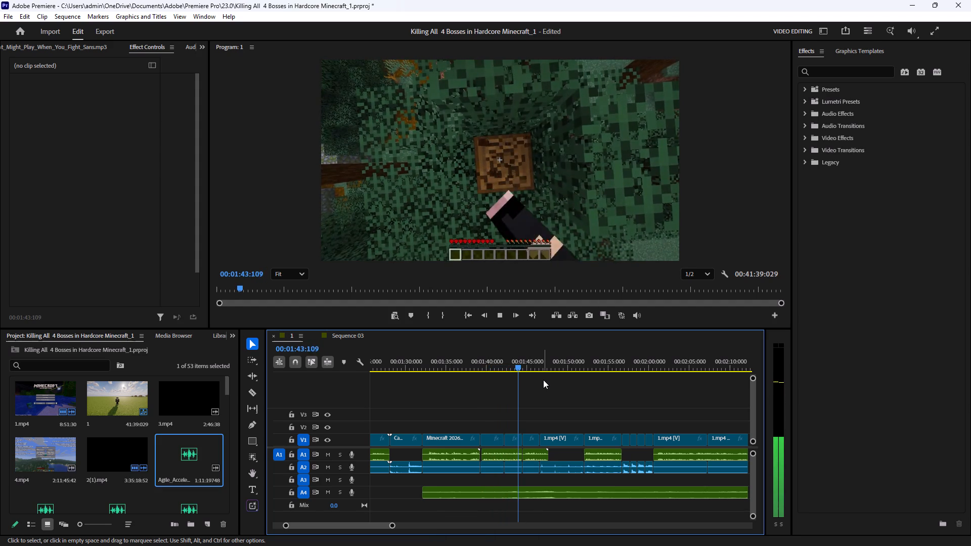
{"action": "left_click", "coordinate": [543, 380]}
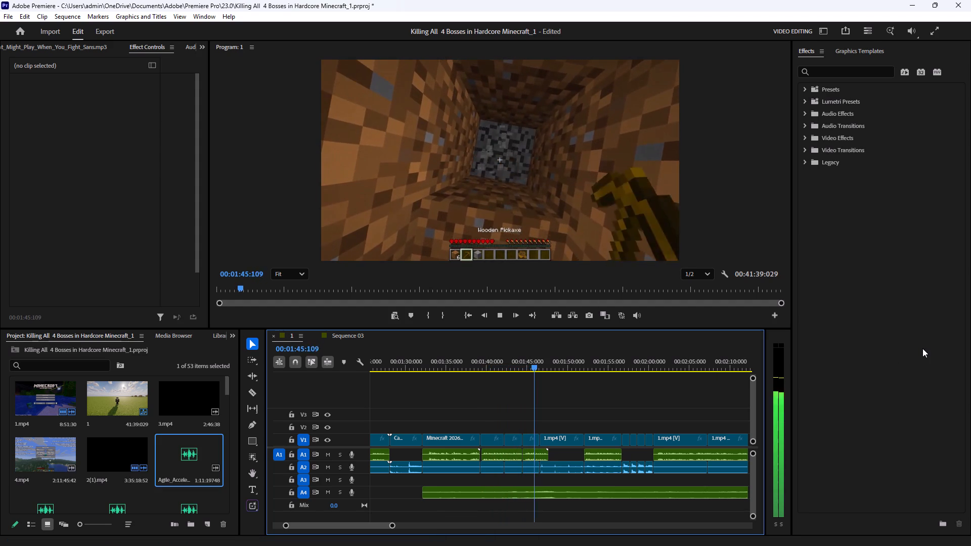
{"action": "scroll", "coordinate": [102, 406], "scroll_direction": "down", "scroll_amount": 13}
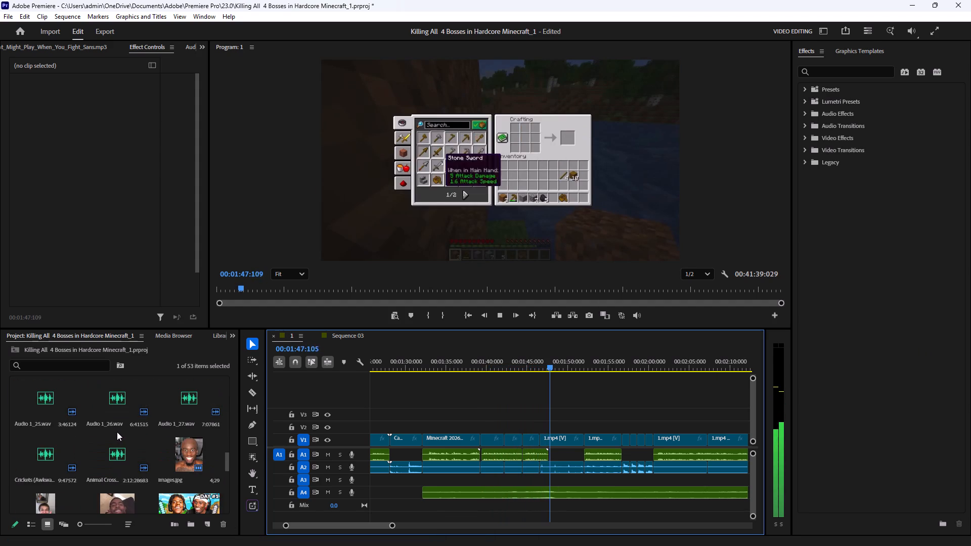
{"action": "scroll", "coordinate": [117, 432], "scroll_direction": "down", "scroll_amount": 8}
{"action": "scroll", "coordinate": [117, 432], "scroll_direction": "up", "scroll_amount": 20}
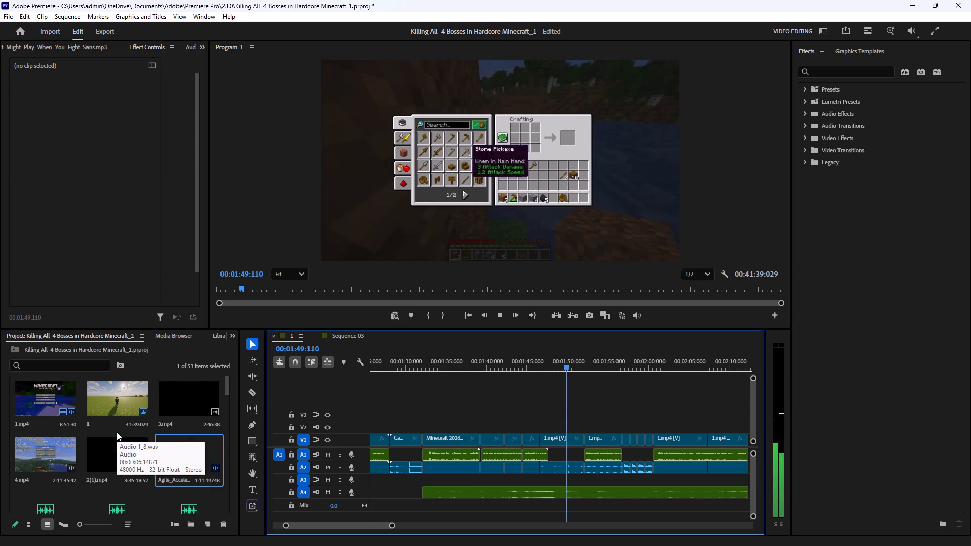
{"action": "scroll", "coordinate": [117, 432], "scroll_direction": "up", "scroll_amount": 2}
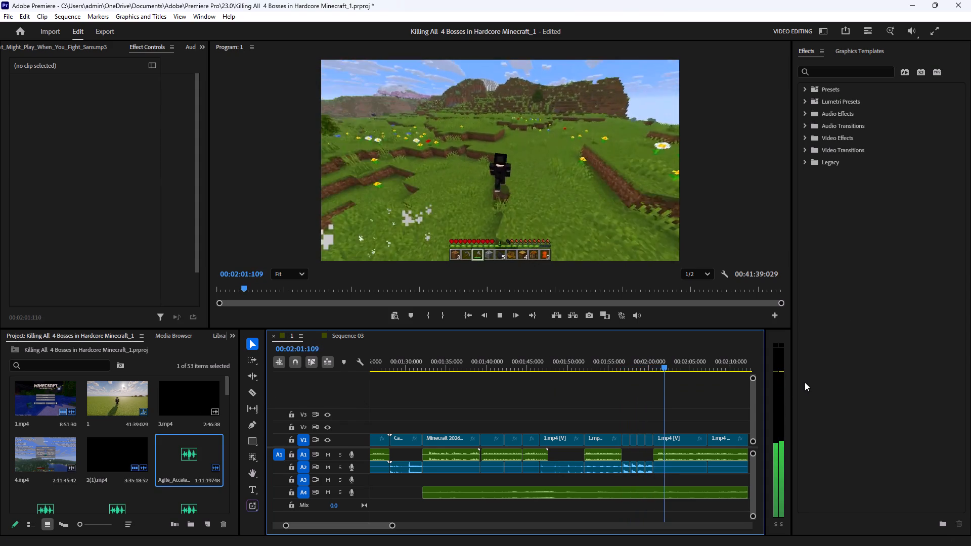
{"action": "key", "text": "space"}
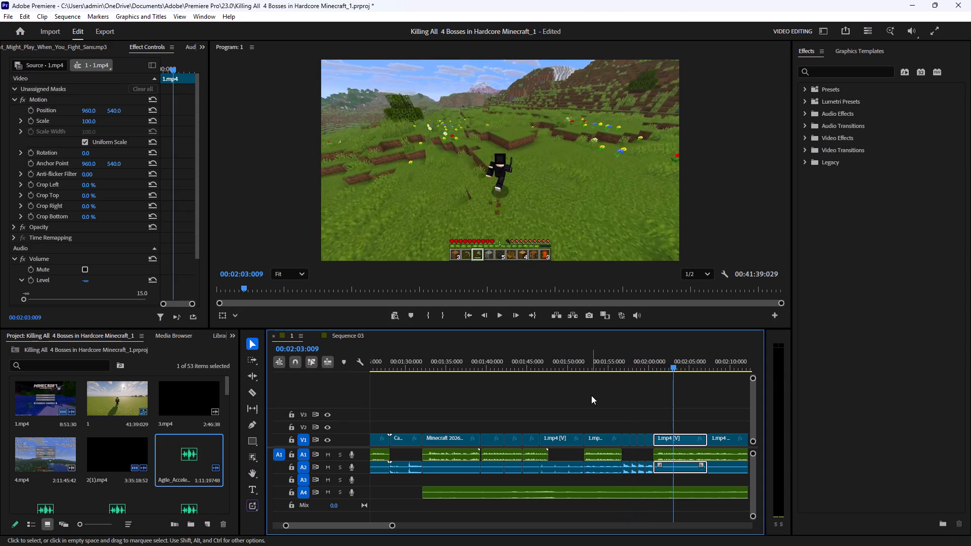
Save the project and resume sequence playback from about 2:03.
{"action": "left_click", "coordinate": [591, 395]}
{"action": "key", "text": "ctrl+s"}
{"action": "key", "text": "space"}
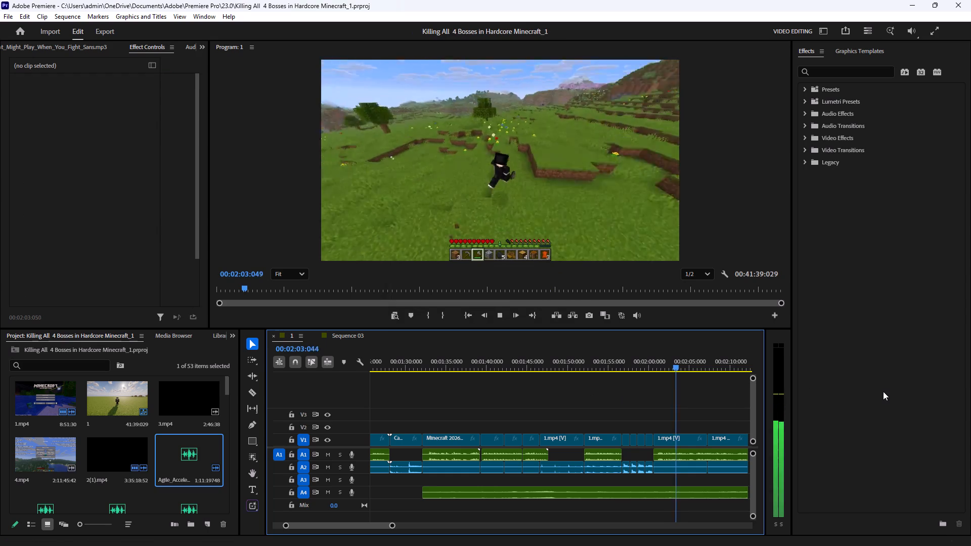
Switch to Task Manager to examine the running processes and their resource use, then close it.
{"action": "right_click", "coordinate": [700, 544]}
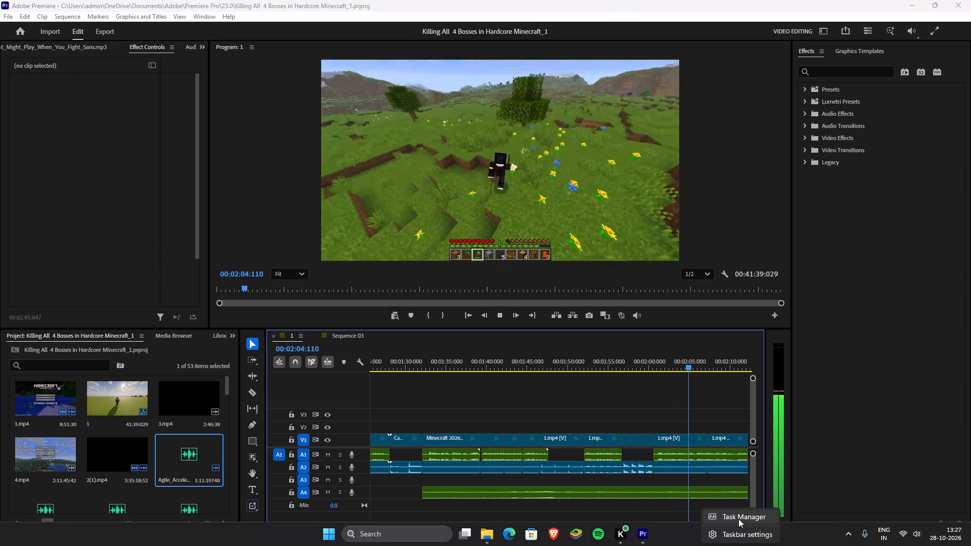
{"action": "left_click", "coordinate": [738, 519]}
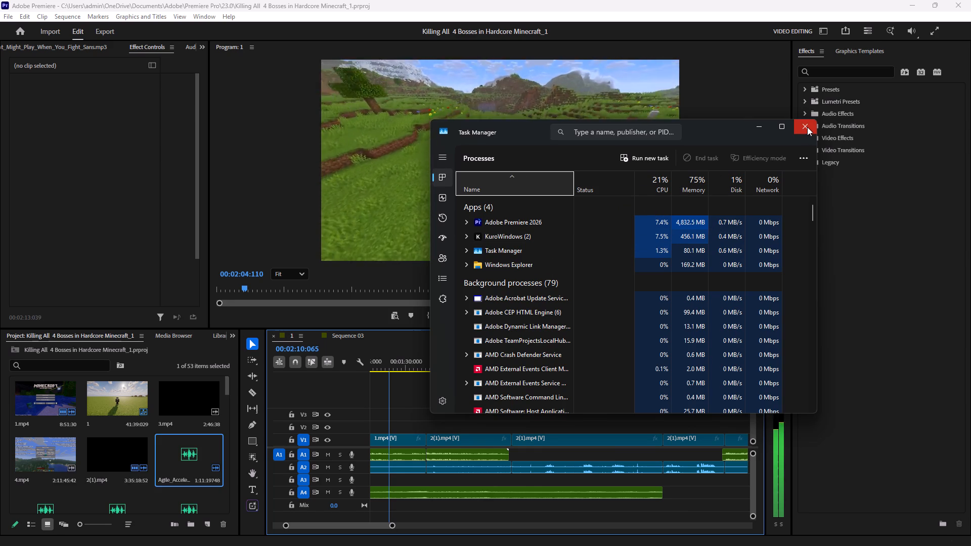
{"action": "left_click", "coordinate": [892, 346]}
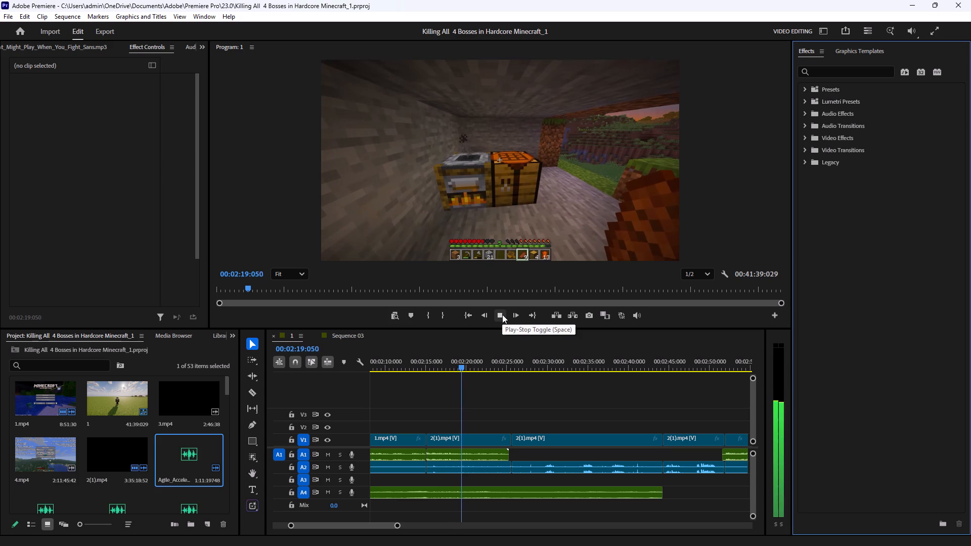
Pause at about 2:25, then replay the sequence from about 2:20 to about 3:02 to check the music and voice-over.
{"action": "left_click", "coordinate": [586, 406]}
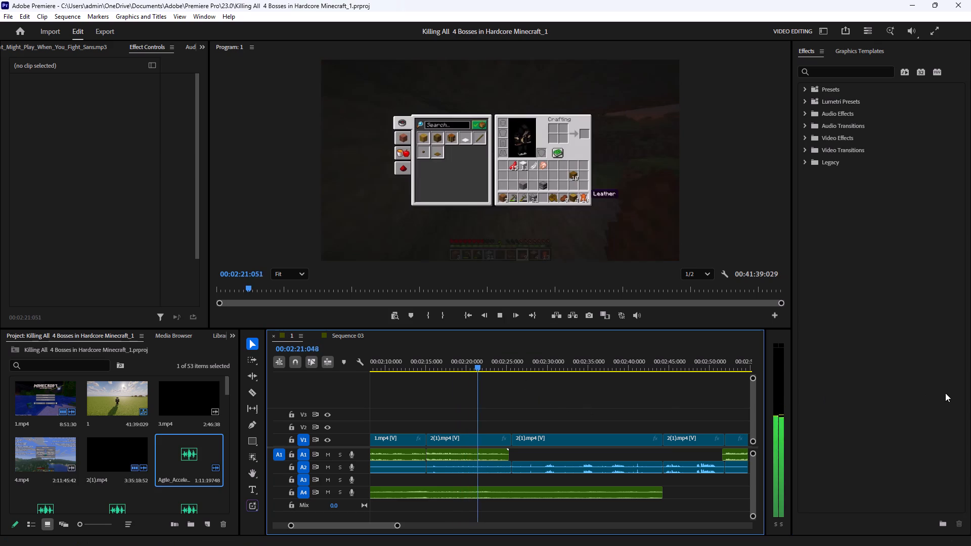
{"action": "left_click", "coordinate": [948, 390]}
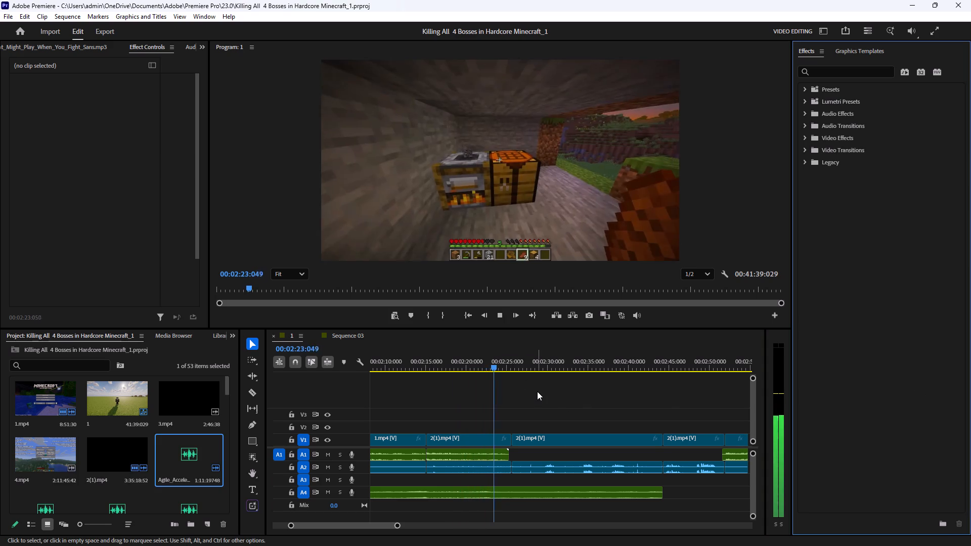
{"action": "left_click", "coordinate": [497, 310]}
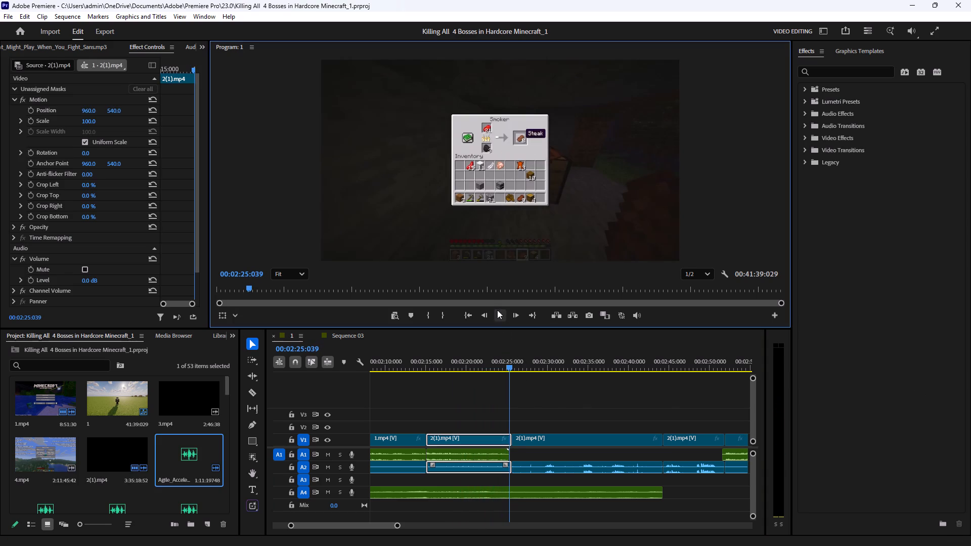
{"action": "left_click", "coordinate": [472, 365]}
{"action": "left_click", "coordinate": [498, 320]}
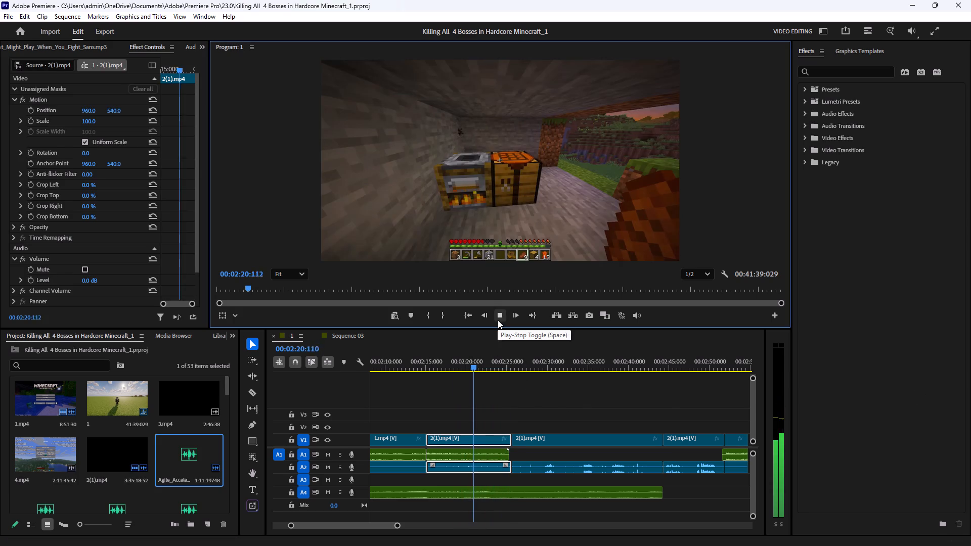
{"action": "left_click", "coordinate": [498, 320]}
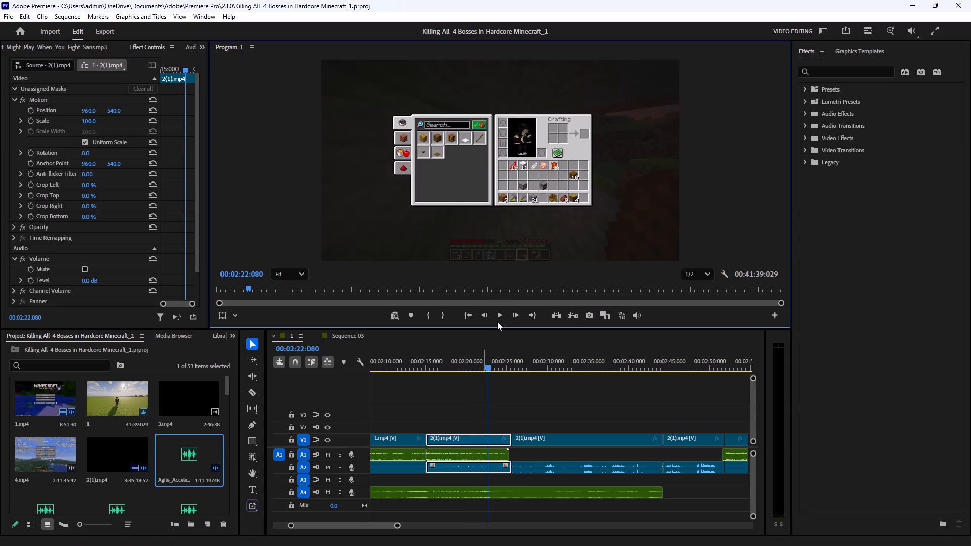
{"action": "left_click", "coordinate": [498, 317]}
{"action": "left_click", "coordinate": [498, 317]}
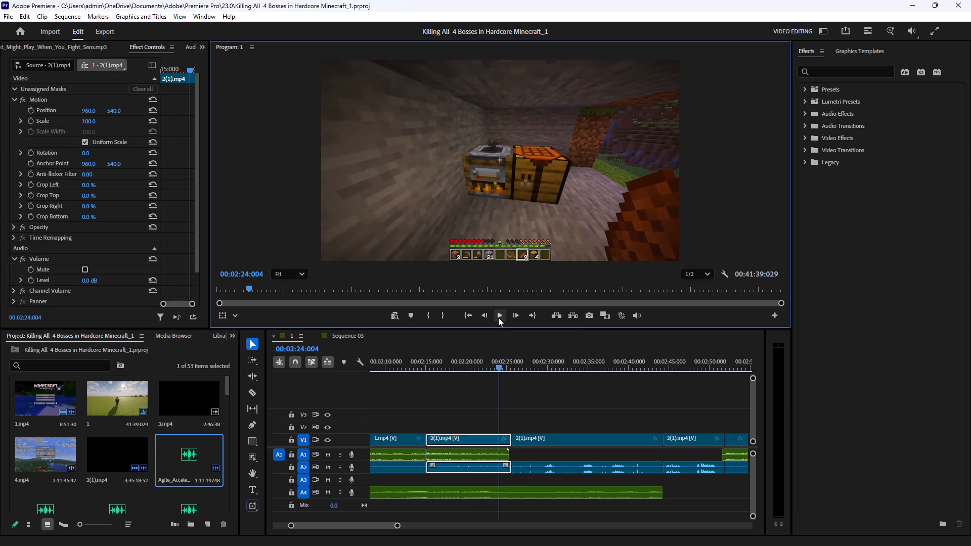
{"action": "left_click", "coordinate": [498, 317]}
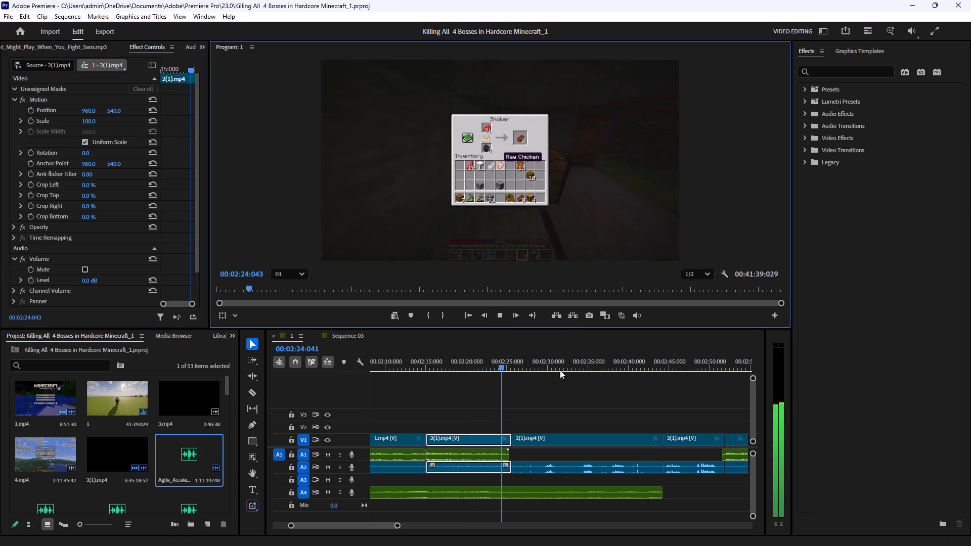
{"action": "left_click", "coordinate": [601, 405]}
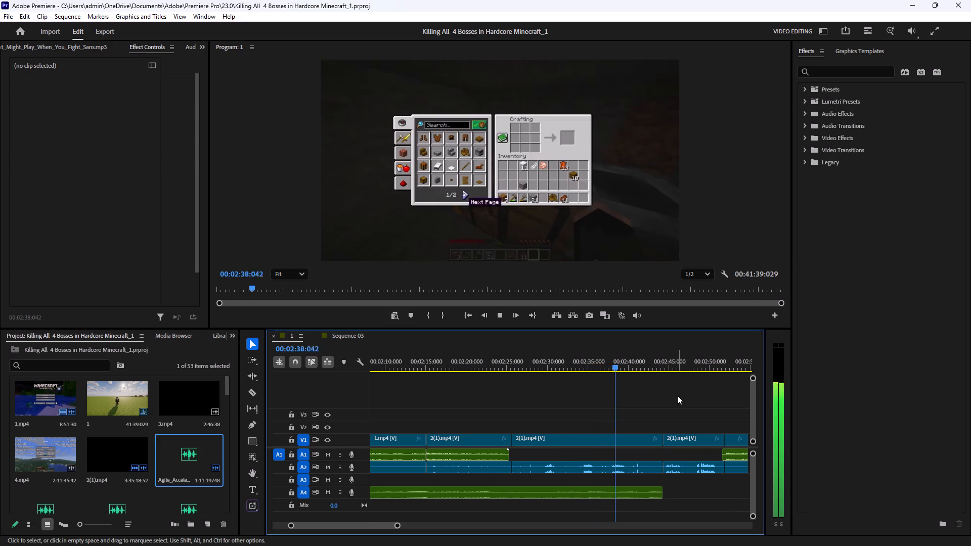
{"action": "left_click", "coordinate": [678, 395]}
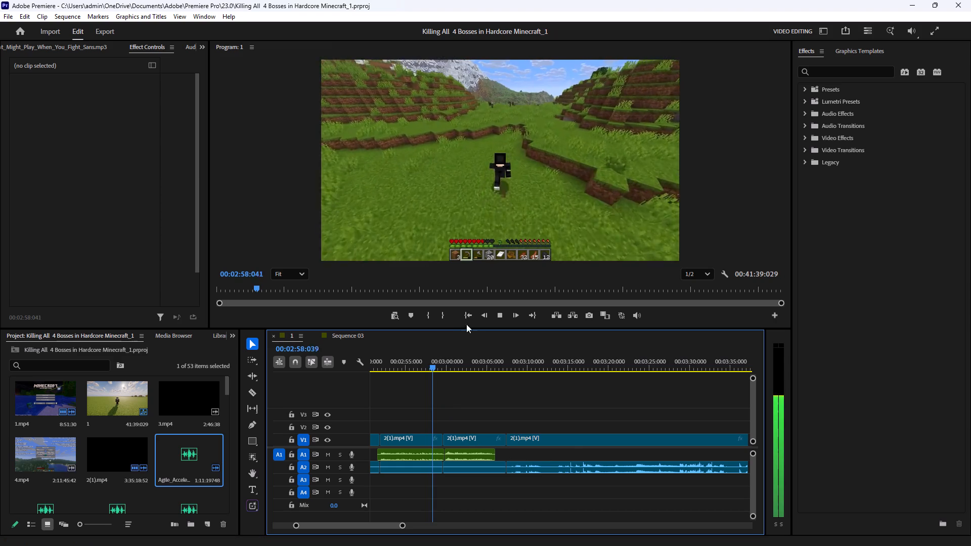
{"action": "left_click", "coordinate": [505, 317]}
Open the Audio 1_5.wav voice clip starting at about 2:52 on A1 in the Source monitor and look through the project media.
{"action": "left_click", "coordinate": [412, 454]}
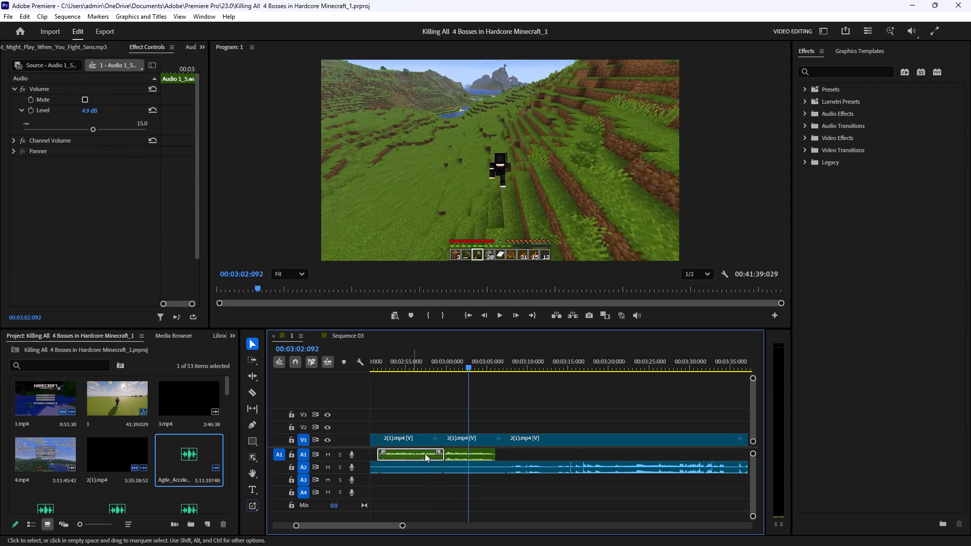
{"action": "left_click_drag", "start_coordinate": [524, 454], "coordinate": [415, 452]}
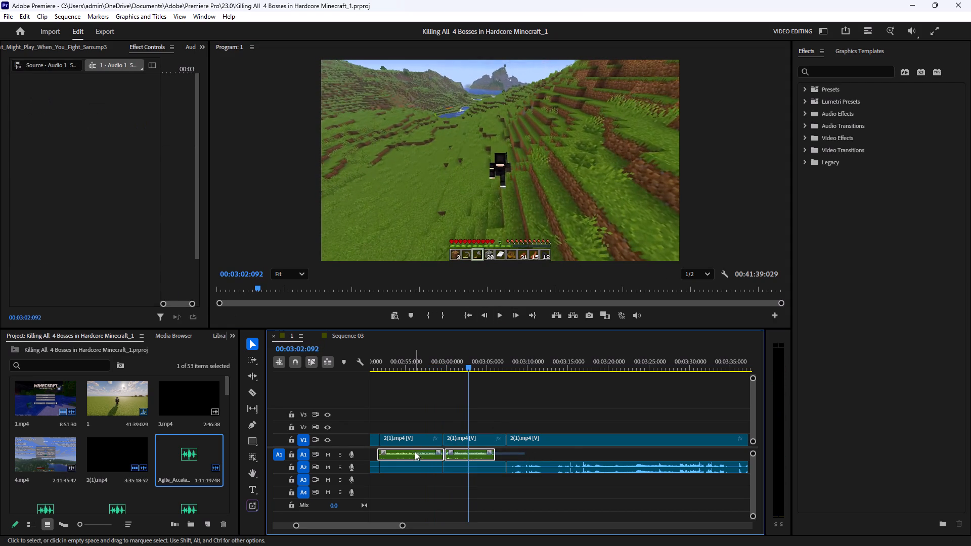
{"action": "left_click", "coordinate": [449, 407]}
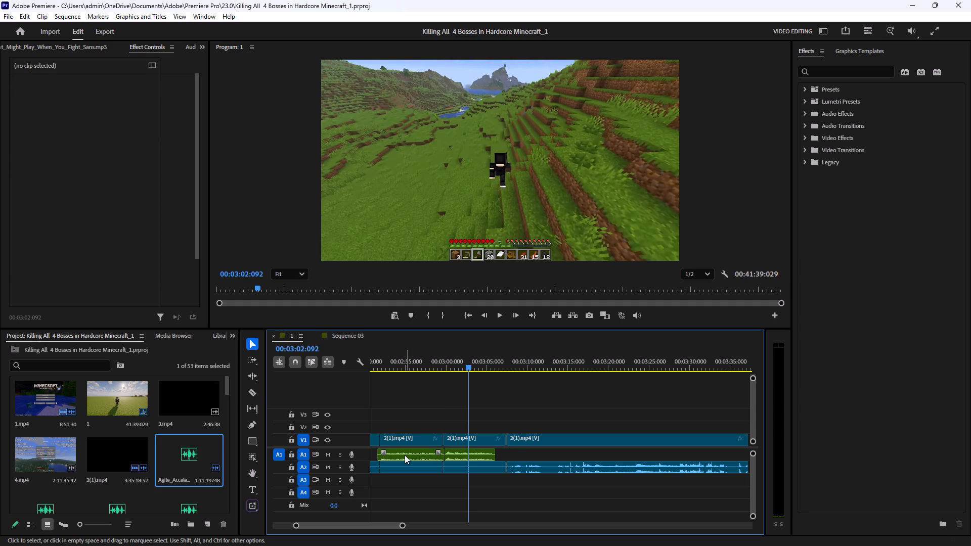
{"action": "left_click", "coordinate": [405, 455]}
{"action": "scroll", "coordinate": [122, 436], "scroll_direction": "down", "scroll_amount": 19}
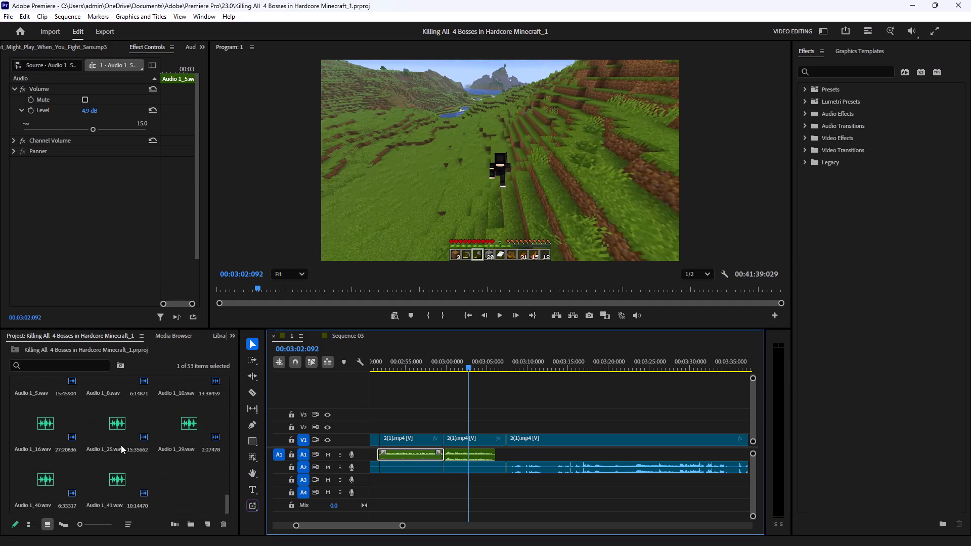
{"action": "scroll", "coordinate": [121, 445], "scroll_direction": "down", "scroll_amount": 1}
{"action": "left_click", "coordinate": [188, 475]}
{"action": "left_click", "coordinate": [412, 452]}
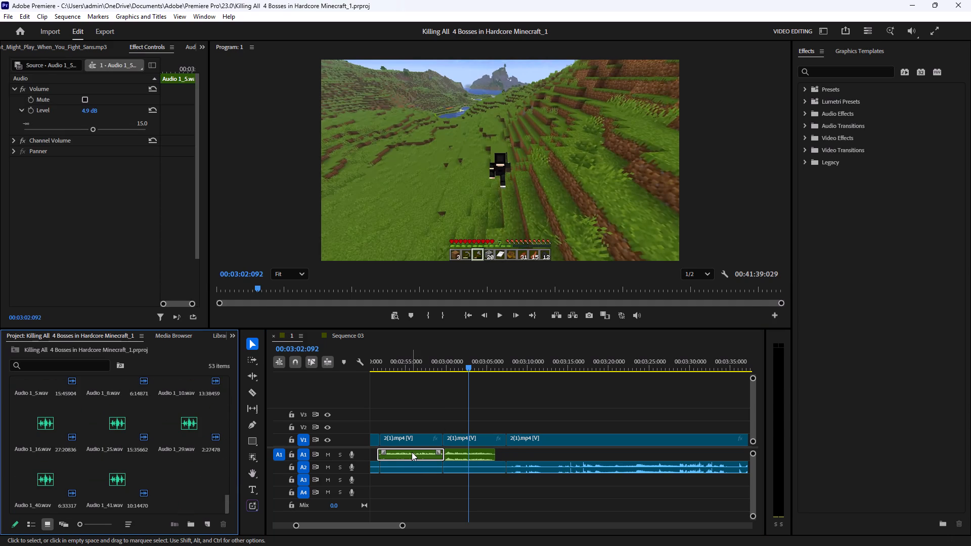
{"action": "left_click", "coordinate": [412, 452]}
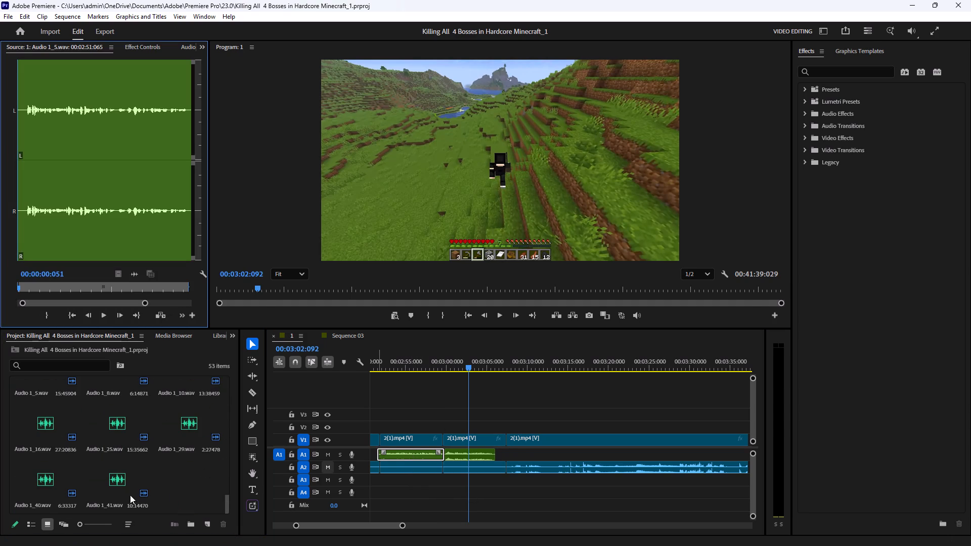
{"action": "scroll", "coordinate": [173, 492], "scroll_direction": "up", "scroll_amount": 4}
{"action": "scroll", "coordinate": [179, 471], "scroll_direction": "down", "scroll_amount": 9}
Remove the two voice-over clips on A1 between about 2:52 and 3:06.
{"action": "right_click", "coordinate": [407, 448]}
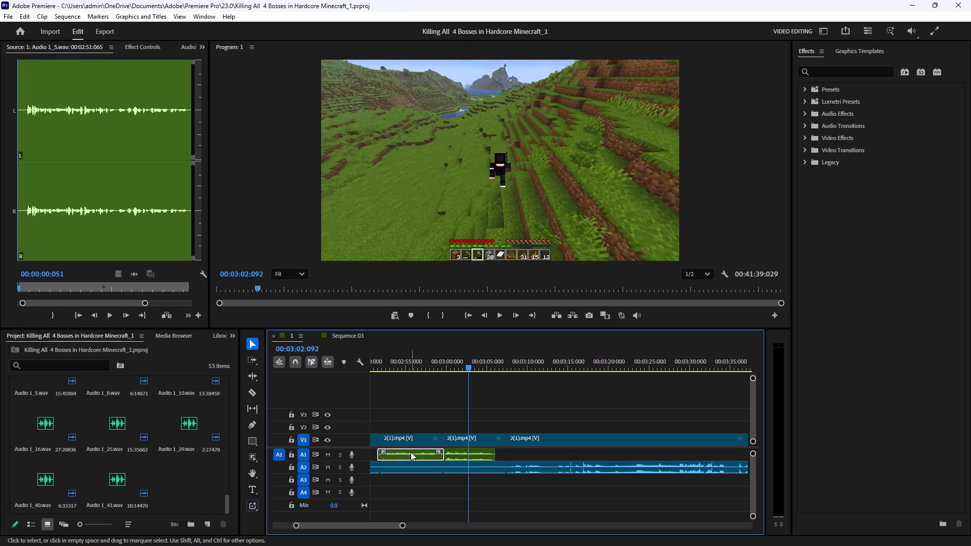
{"action": "right_click", "coordinate": [411, 452]}
{"action": "left_click", "coordinate": [468, 125]}
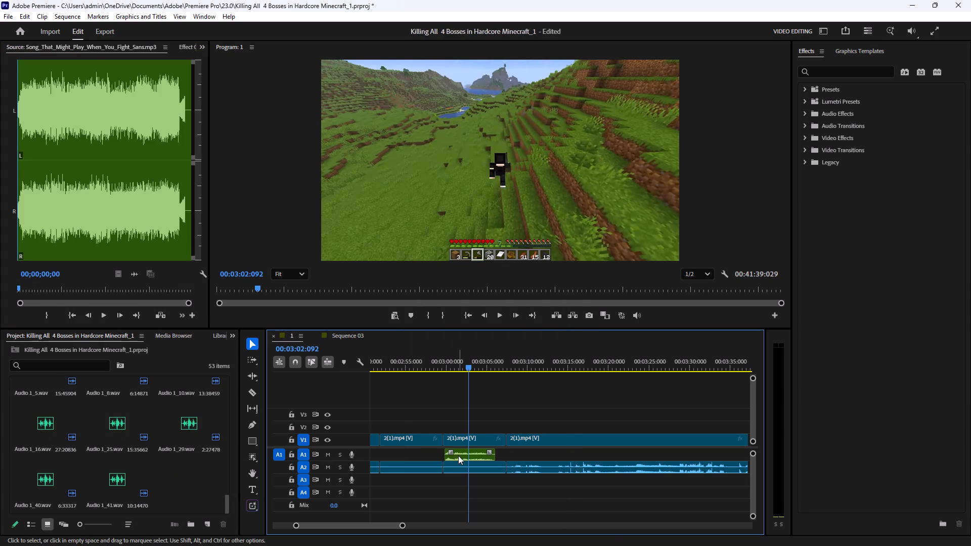
{"action": "left_click", "coordinate": [458, 456]}
{"action": "right_click", "coordinate": [457, 454]}
{"action": "left_click", "coordinate": [504, 130]}
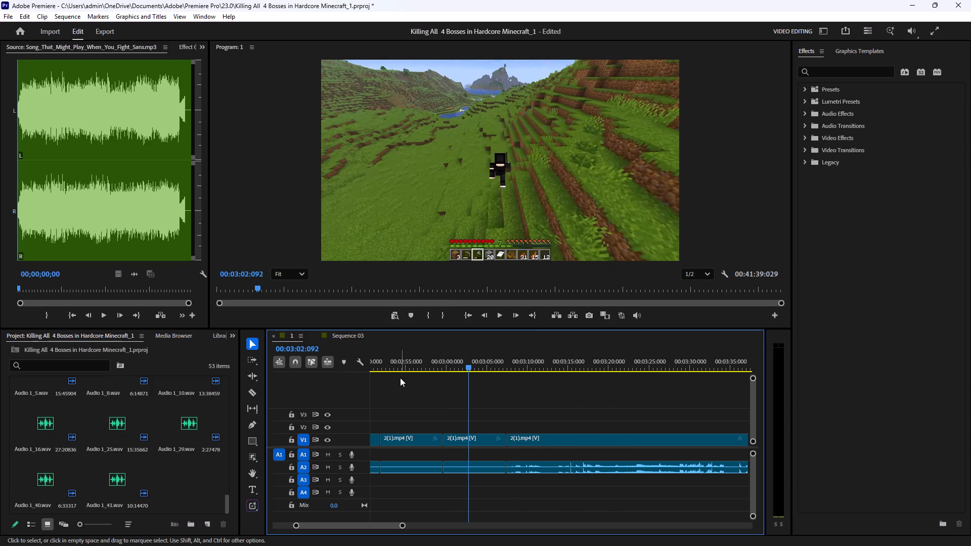
Play back the footage leading up to about 2:52, including the stretch from about 2:46, to find where the voice-over should begin.
{"action": "left_click_drag", "start_coordinate": [399, 367], "coordinate": [381, 392]}
{"action": "left_click", "coordinate": [498, 408]}
{"action": "left_click", "coordinate": [502, 315]}
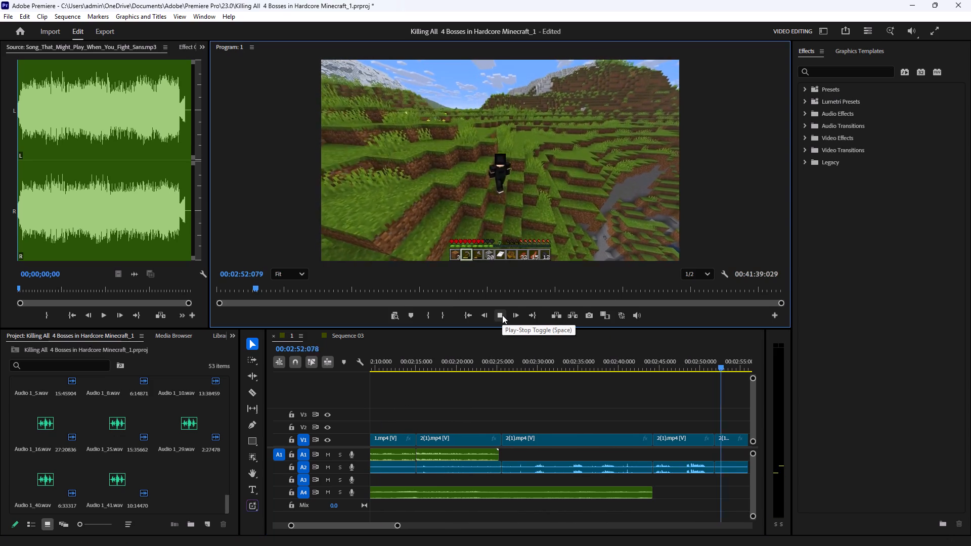
{"action": "left_click", "coordinate": [502, 315]}
{"action": "left_click", "coordinate": [671, 363]}
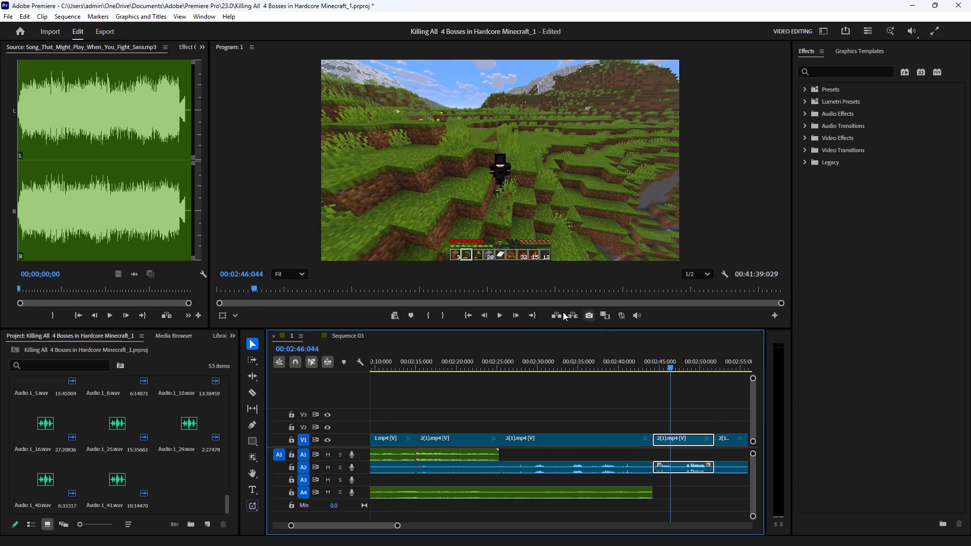
{"action": "left_click", "coordinate": [498, 316]}
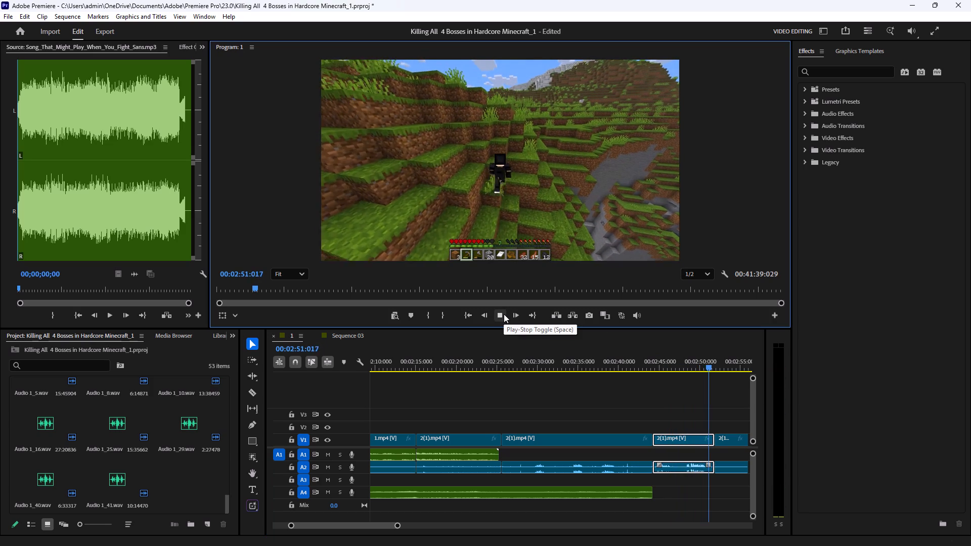
{"action": "left_click", "coordinate": [504, 314]}
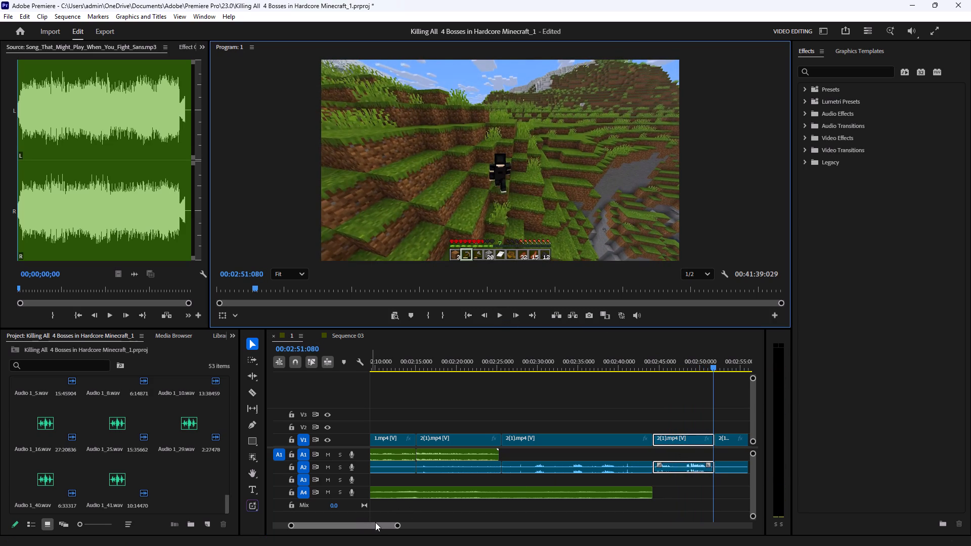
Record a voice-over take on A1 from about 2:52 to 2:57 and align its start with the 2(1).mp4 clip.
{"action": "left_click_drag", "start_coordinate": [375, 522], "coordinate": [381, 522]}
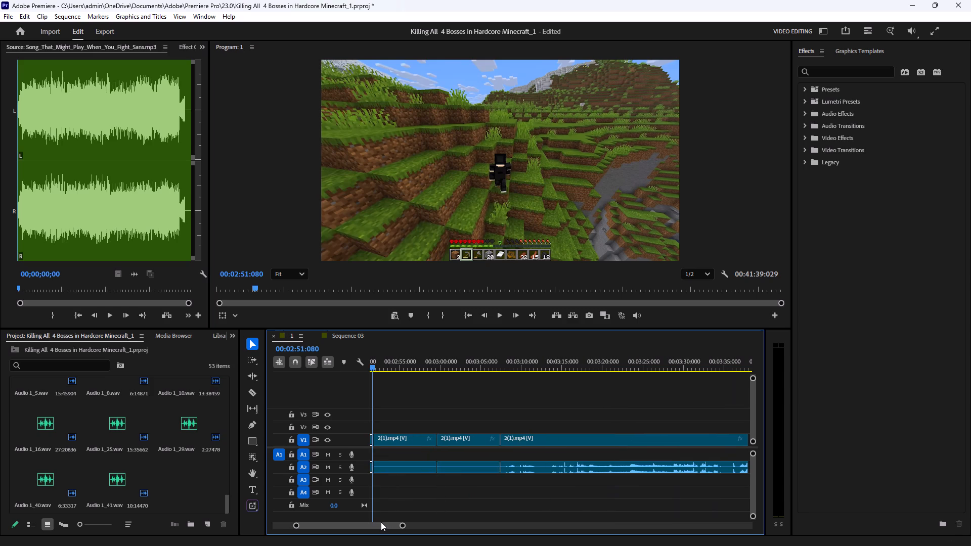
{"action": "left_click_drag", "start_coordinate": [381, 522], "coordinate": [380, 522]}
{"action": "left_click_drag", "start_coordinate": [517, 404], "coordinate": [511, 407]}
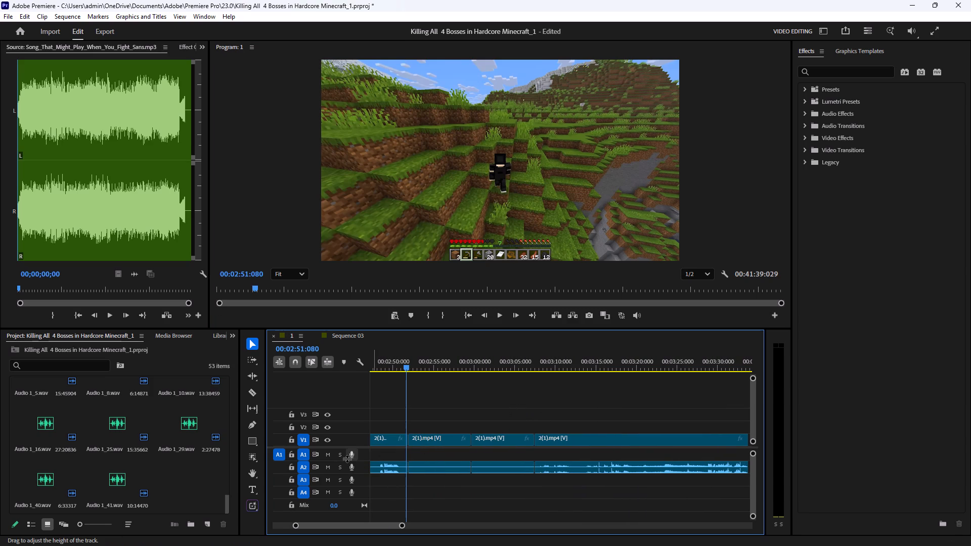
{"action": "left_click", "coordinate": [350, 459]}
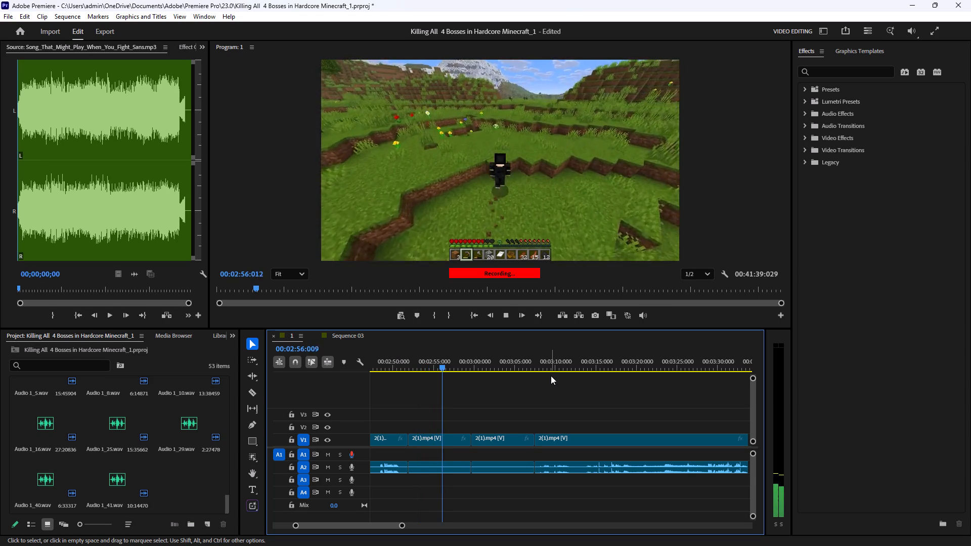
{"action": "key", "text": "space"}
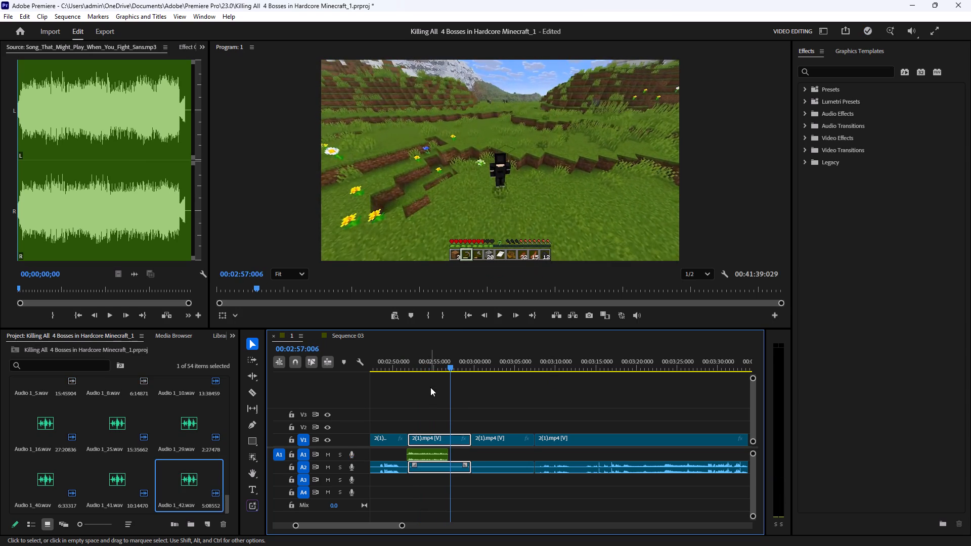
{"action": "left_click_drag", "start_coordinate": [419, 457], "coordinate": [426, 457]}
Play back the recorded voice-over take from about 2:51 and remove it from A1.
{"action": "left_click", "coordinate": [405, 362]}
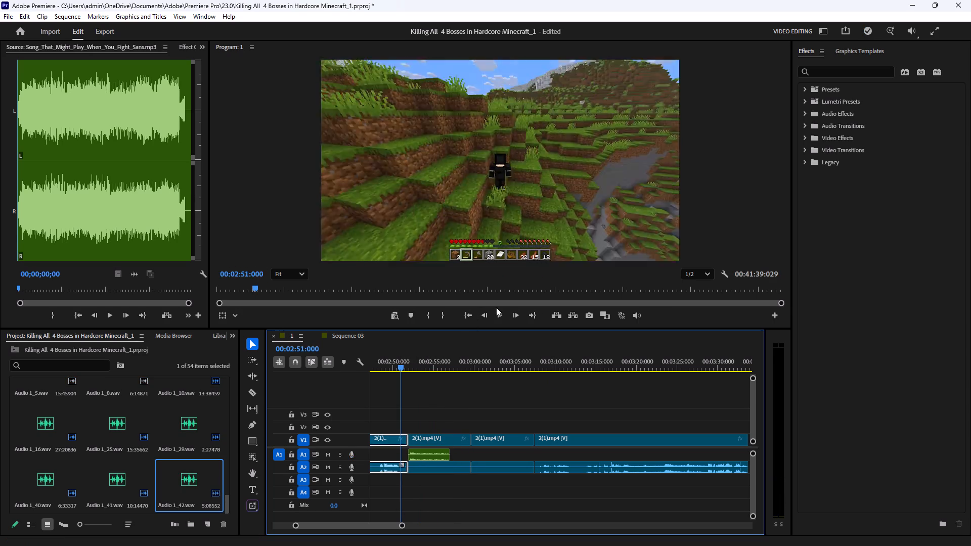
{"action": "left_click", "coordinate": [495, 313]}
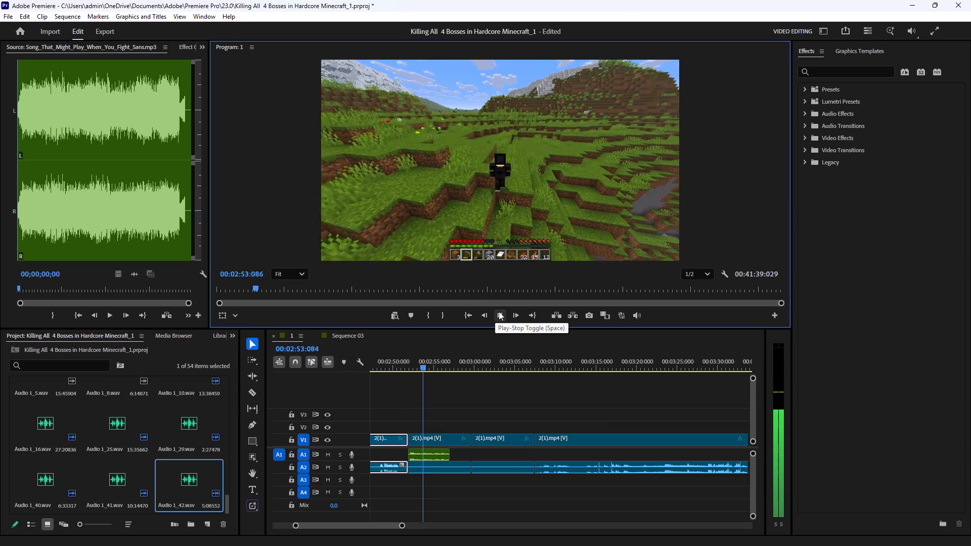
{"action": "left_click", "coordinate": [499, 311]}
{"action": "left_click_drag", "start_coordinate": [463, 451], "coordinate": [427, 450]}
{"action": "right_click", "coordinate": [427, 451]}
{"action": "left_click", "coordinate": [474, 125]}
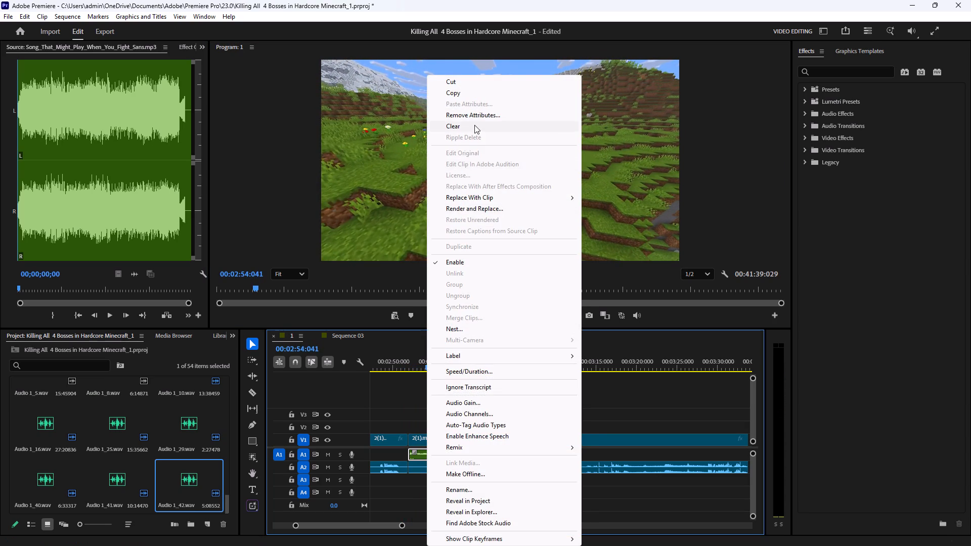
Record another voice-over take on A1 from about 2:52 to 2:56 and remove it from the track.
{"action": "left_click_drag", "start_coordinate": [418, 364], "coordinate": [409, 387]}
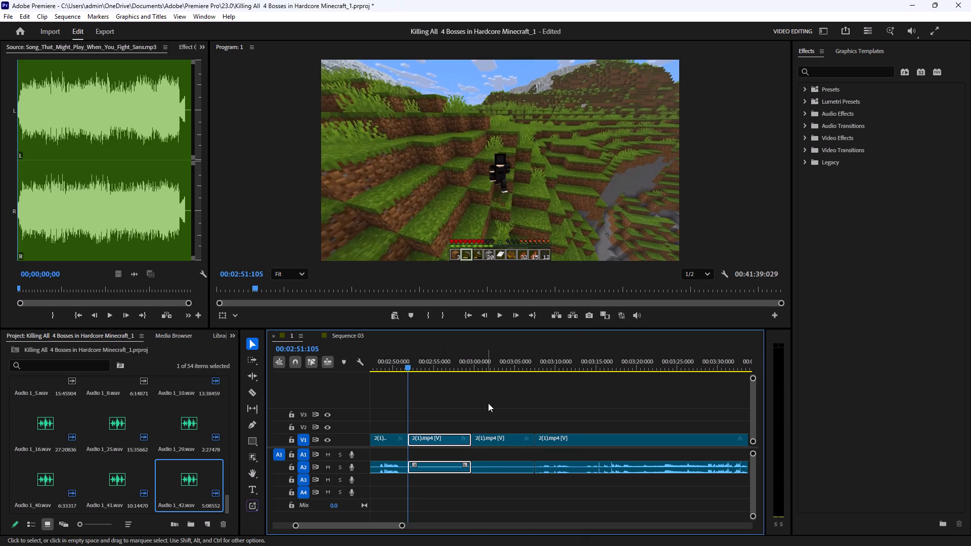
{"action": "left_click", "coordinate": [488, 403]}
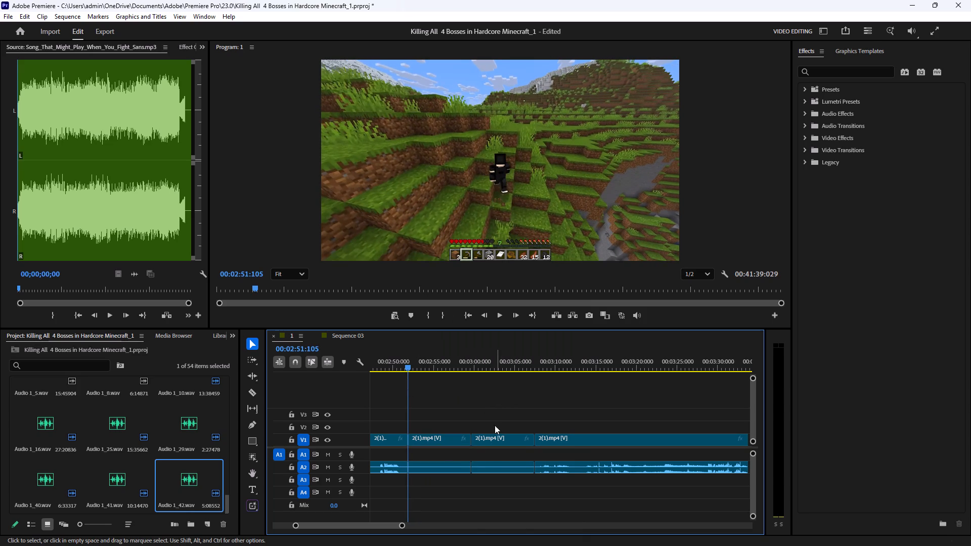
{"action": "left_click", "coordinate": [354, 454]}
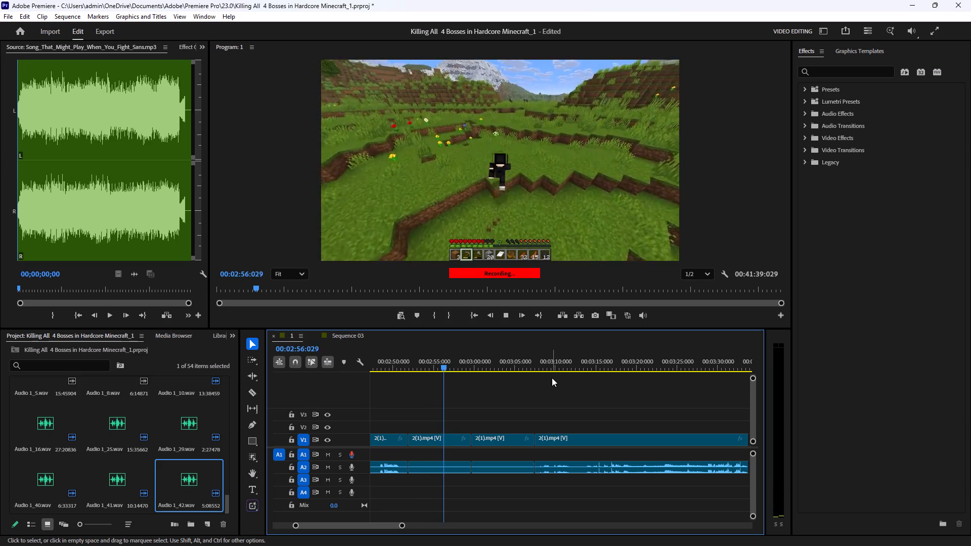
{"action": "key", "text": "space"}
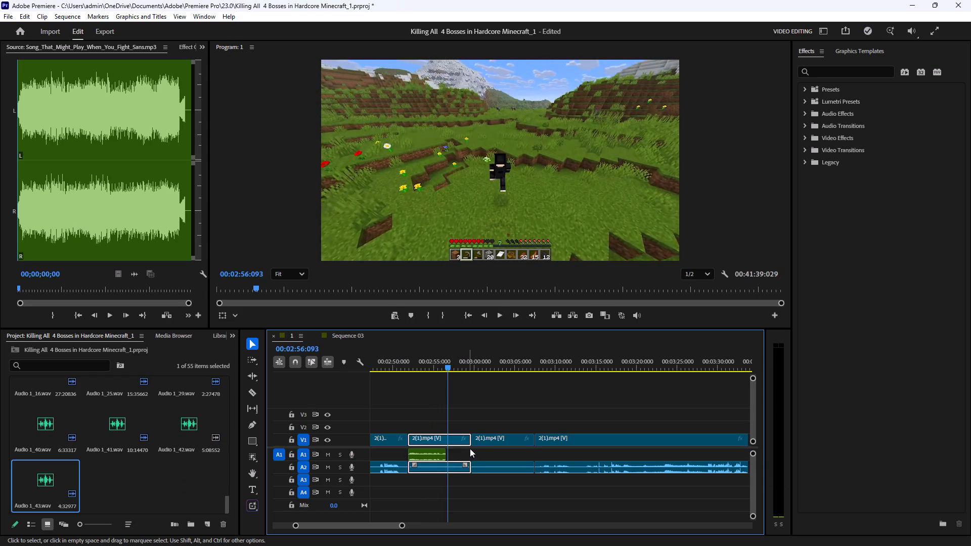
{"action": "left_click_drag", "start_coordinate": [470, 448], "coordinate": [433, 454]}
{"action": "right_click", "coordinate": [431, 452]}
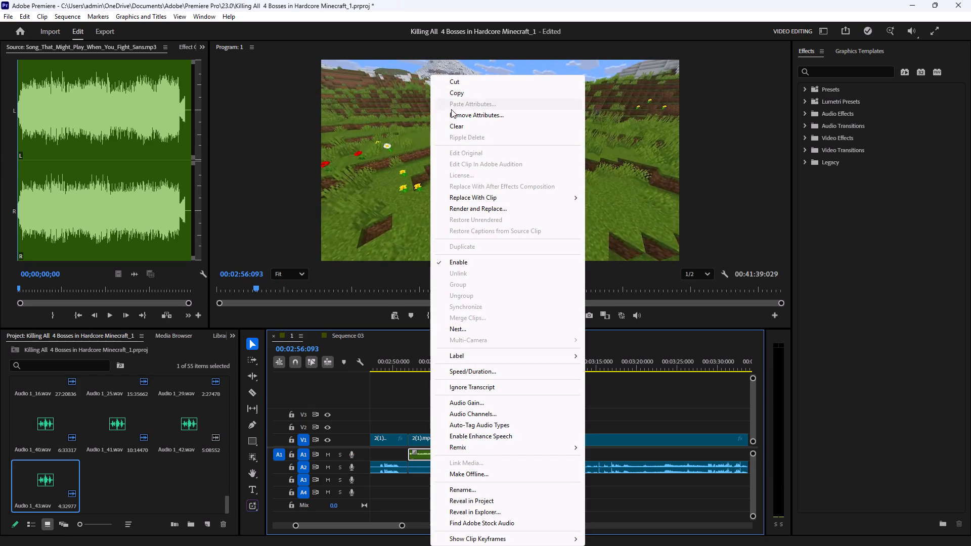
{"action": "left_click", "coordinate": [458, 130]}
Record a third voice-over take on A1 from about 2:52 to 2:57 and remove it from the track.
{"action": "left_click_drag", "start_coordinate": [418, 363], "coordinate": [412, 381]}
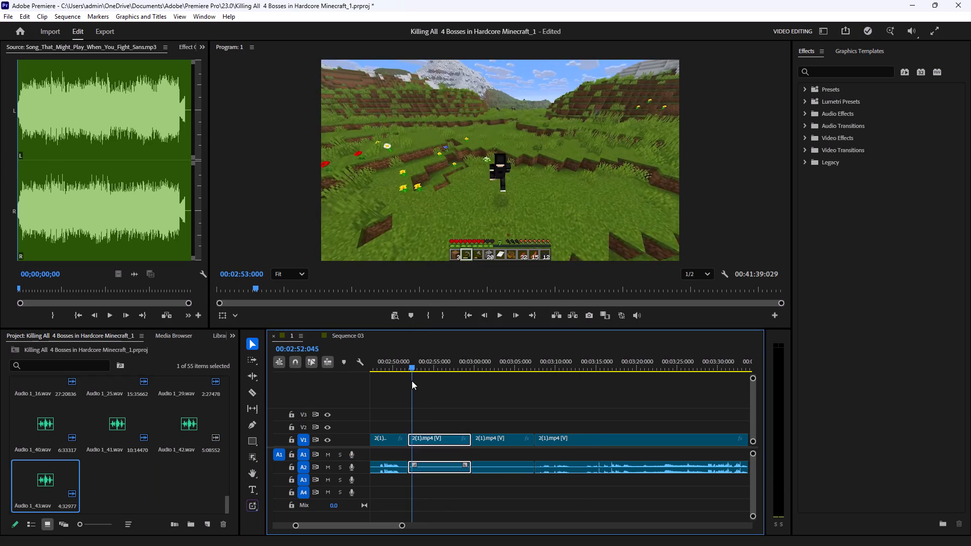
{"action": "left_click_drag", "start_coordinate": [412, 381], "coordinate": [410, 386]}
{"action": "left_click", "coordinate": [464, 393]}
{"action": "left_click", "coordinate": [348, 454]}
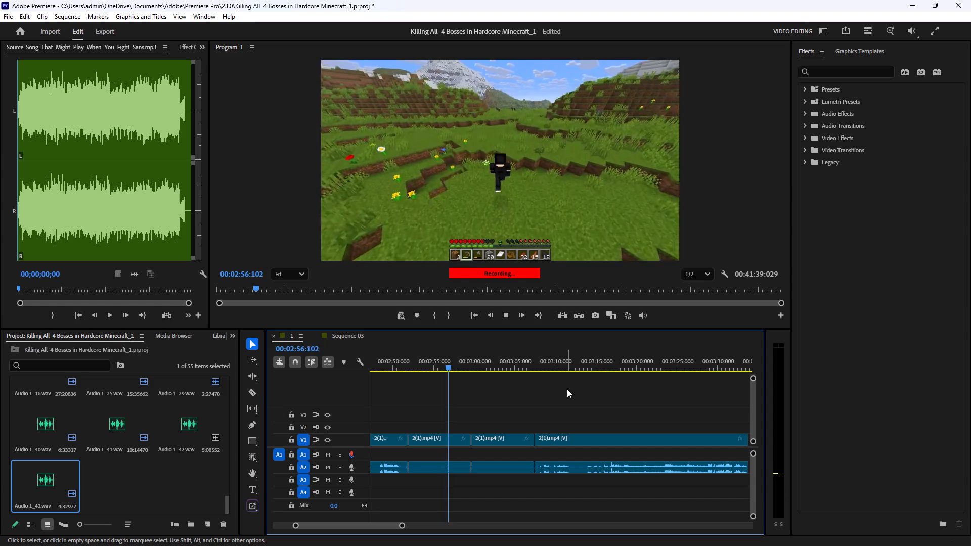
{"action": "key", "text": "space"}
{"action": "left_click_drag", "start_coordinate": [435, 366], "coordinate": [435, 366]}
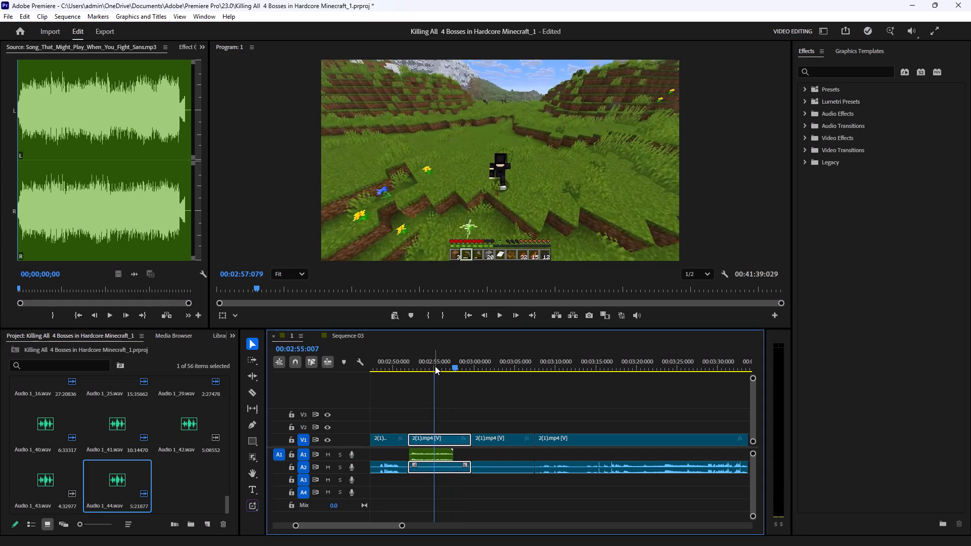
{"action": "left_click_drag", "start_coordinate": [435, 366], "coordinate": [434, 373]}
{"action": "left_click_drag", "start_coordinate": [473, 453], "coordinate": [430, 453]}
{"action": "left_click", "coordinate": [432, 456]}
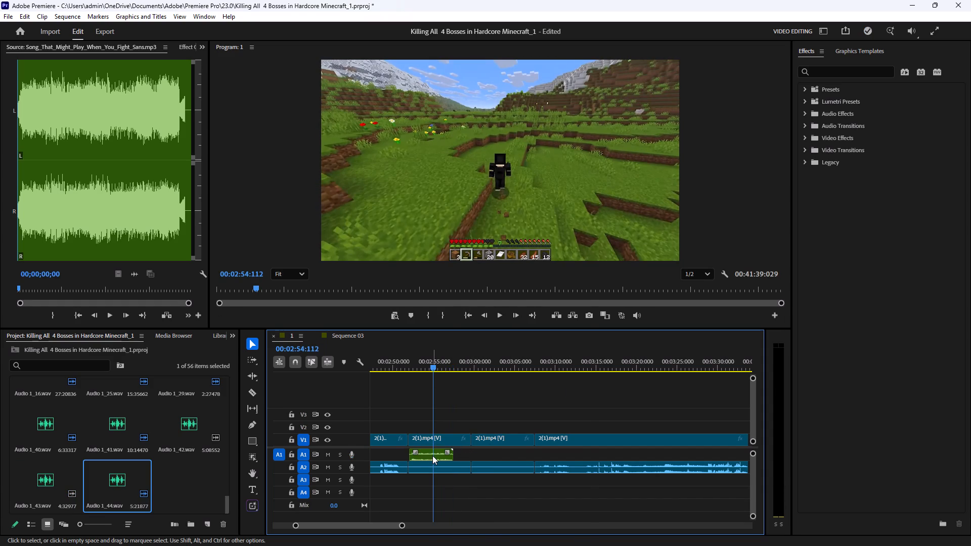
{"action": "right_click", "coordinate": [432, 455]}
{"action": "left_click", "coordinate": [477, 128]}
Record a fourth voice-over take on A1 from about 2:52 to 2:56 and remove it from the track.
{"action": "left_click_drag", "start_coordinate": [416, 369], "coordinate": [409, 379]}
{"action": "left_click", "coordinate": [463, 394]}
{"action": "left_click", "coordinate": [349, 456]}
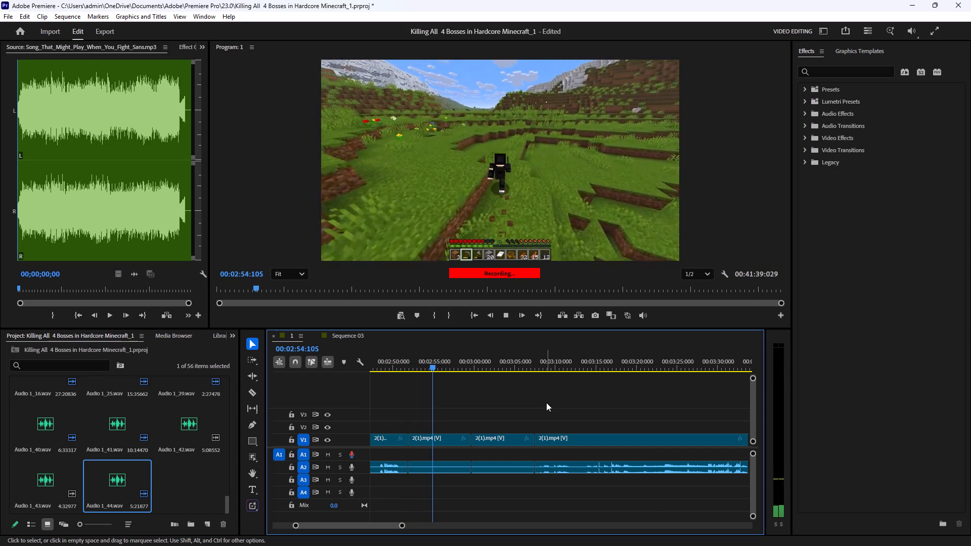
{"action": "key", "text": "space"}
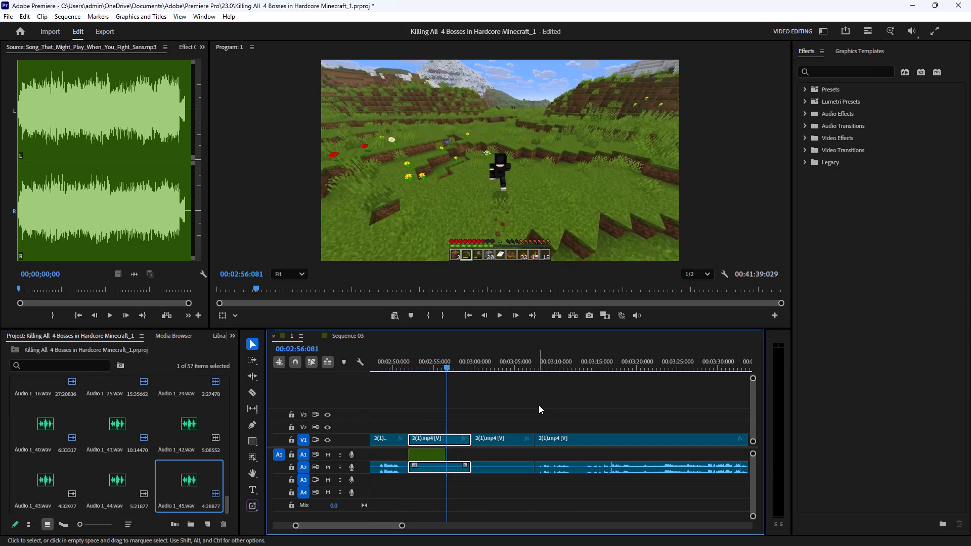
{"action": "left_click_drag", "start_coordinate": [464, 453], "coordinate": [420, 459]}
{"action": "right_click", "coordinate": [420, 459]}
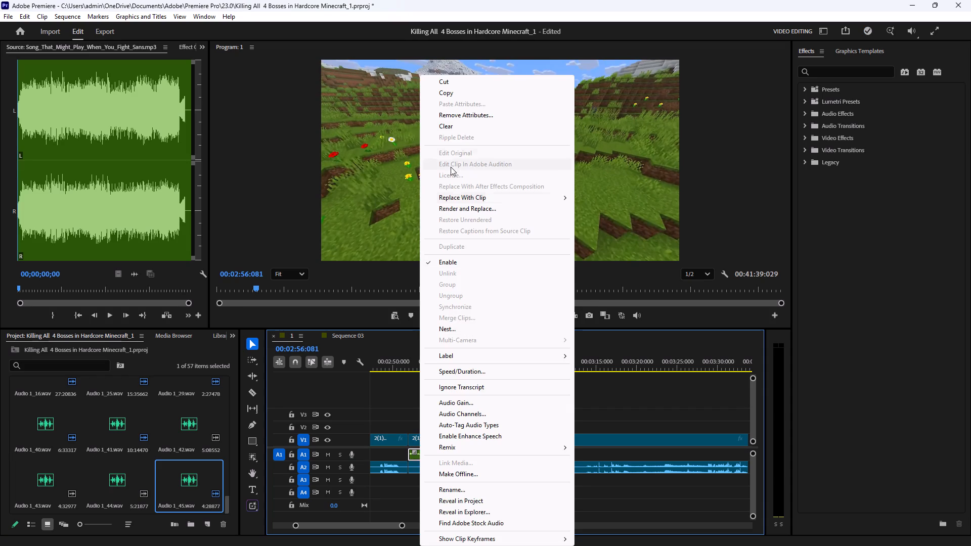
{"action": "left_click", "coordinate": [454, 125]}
Record a new voice-over take on A1 from about 2:52 to 2:57 and play it back.
{"action": "left_click_drag", "start_coordinate": [427, 361], "coordinate": [409, 391]}
{"action": "left_click", "coordinate": [450, 391]}
{"action": "left_click", "coordinate": [355, 456]}
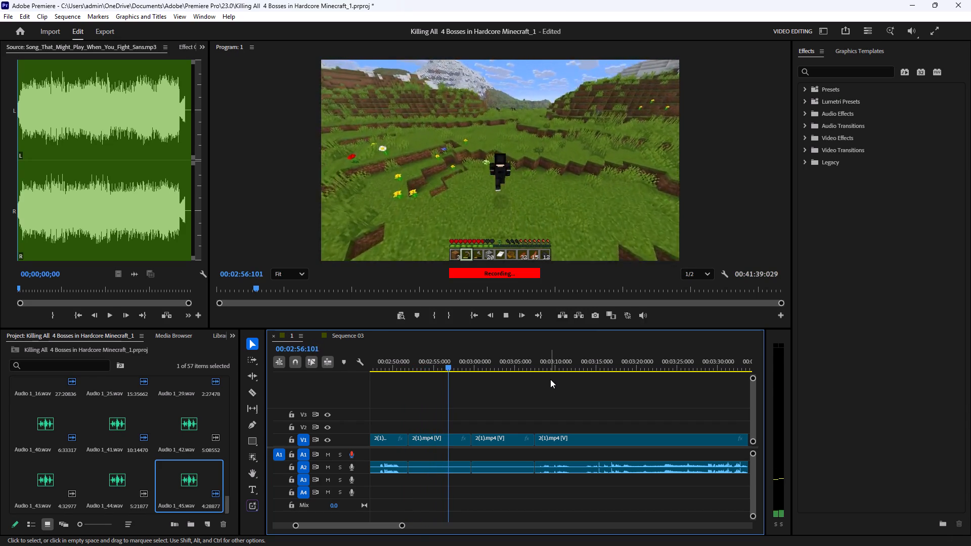
{"action": "key", "text": "space"}
{"action": "left_click_drag", "start_coordinate": [425, 358], "coordinate": [413, 378]}
{"action": "left_click", "coordinate": [495, 314]}
{"action": "left_click", "coordinate": [526, 412]}
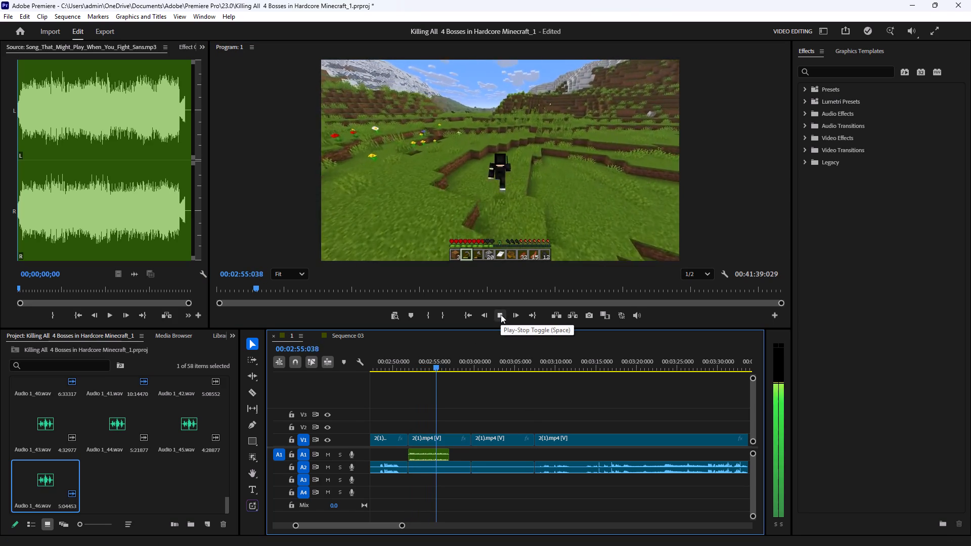
{"action": "left_click", "coordinate": [501, 314]}
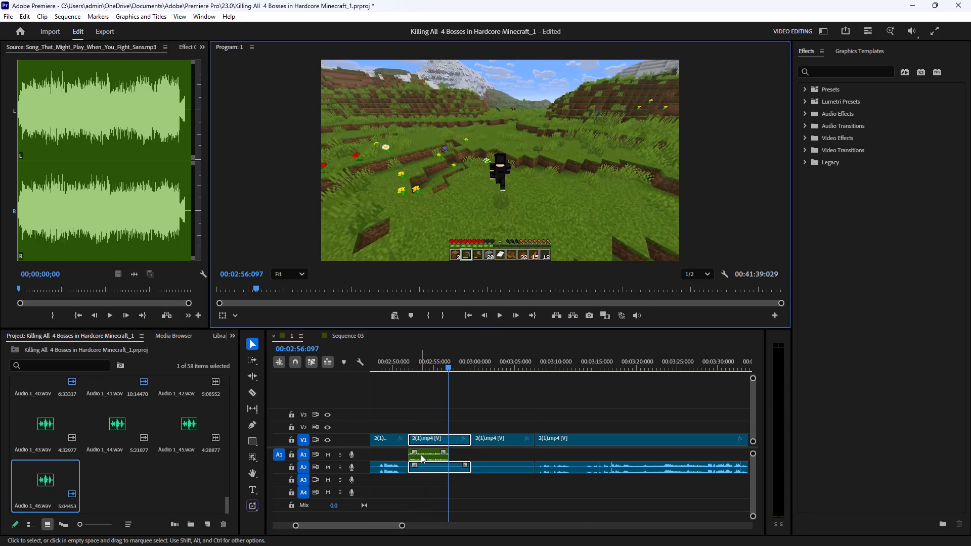
Raise the volume level of the new voice-over clip on A1 to 4.7 dB.
{"action": "left_click", "coordinate": [421, 454]}
{"action": "right_click", "coordinate": [421, 454]}
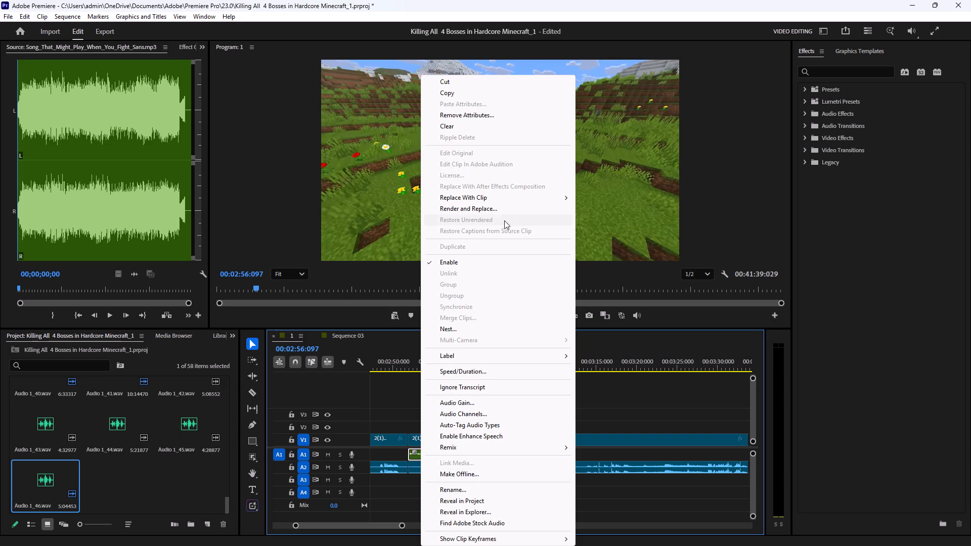
{"action": "left_click", "coordinate": [863, 340]}
{"action": "left_click", "coordinate": [182, 48]}
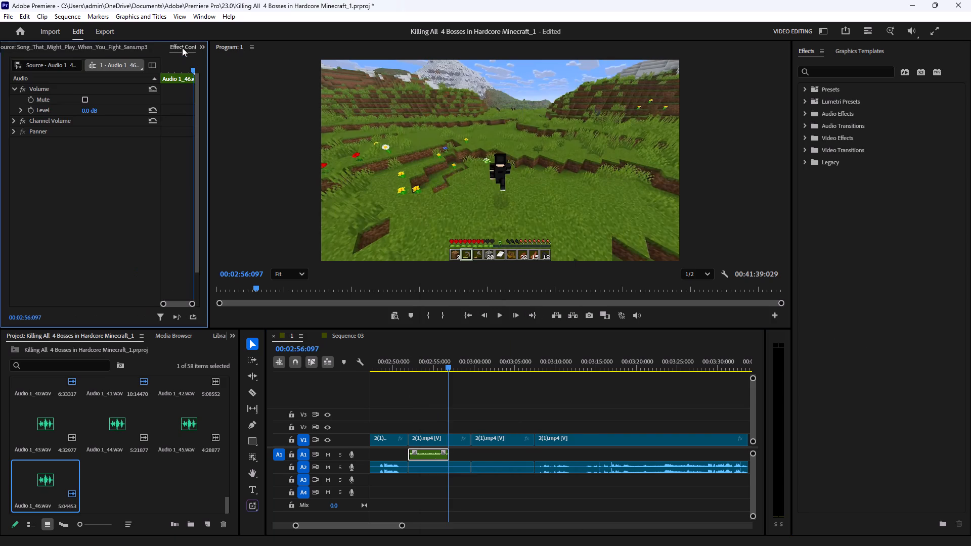
{"action": "left_click", "coordinate": [21, 109]}
{"action": "left_click_drag", "start_coordinate": [92, 127], "coordinate": [104, 129]}
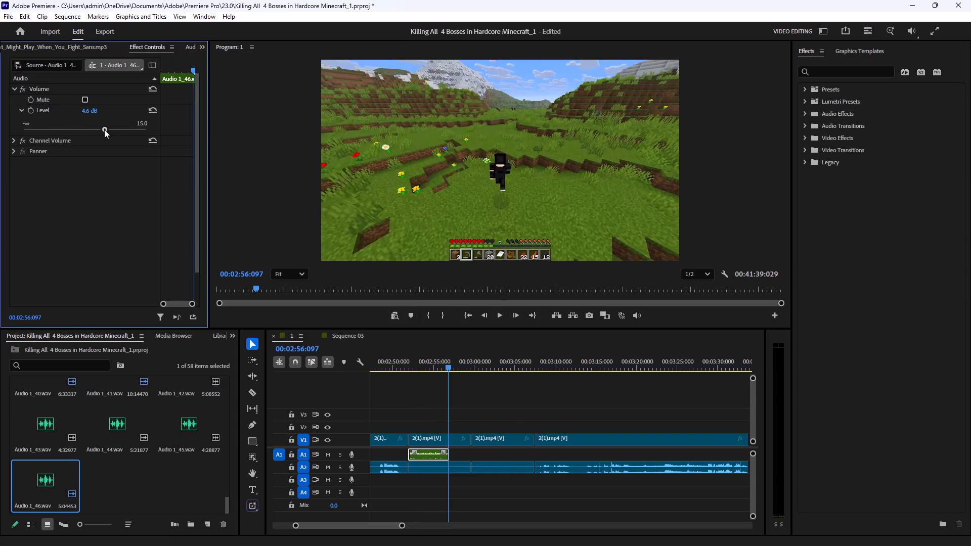
{"action": "left_click_drag", "start_coordinate": [104, 129], "coordinate": [104, 134]}
Play back the voice-over clip on A1 from about 2:51, replaying its later part several times to judge the take.
{"action": "left_click_drag", "start_coordinate": [421, 360], "coordinate": [408, 384]}
{"action": "left_click", "coordinate": [544, 394]}
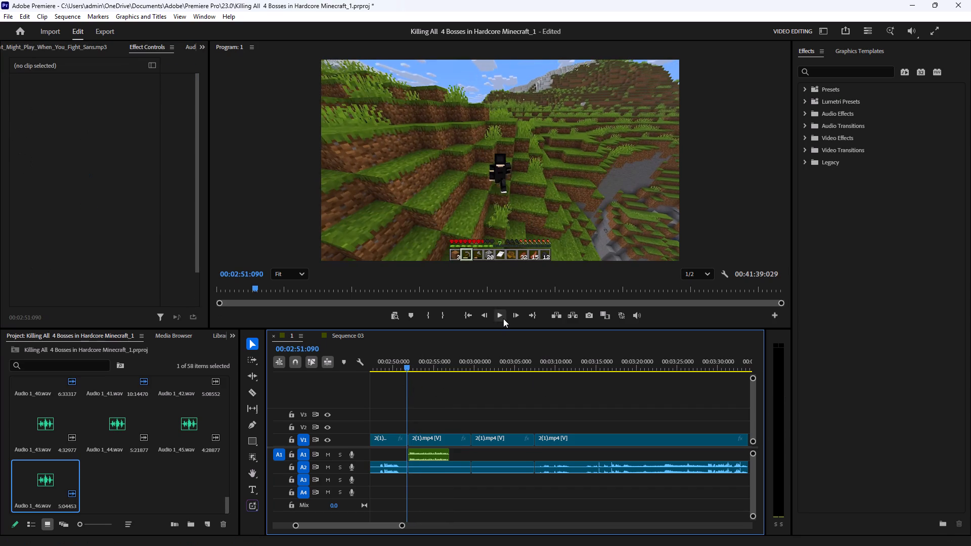
{"action": "left_click", "coordinate": [503, 318]}
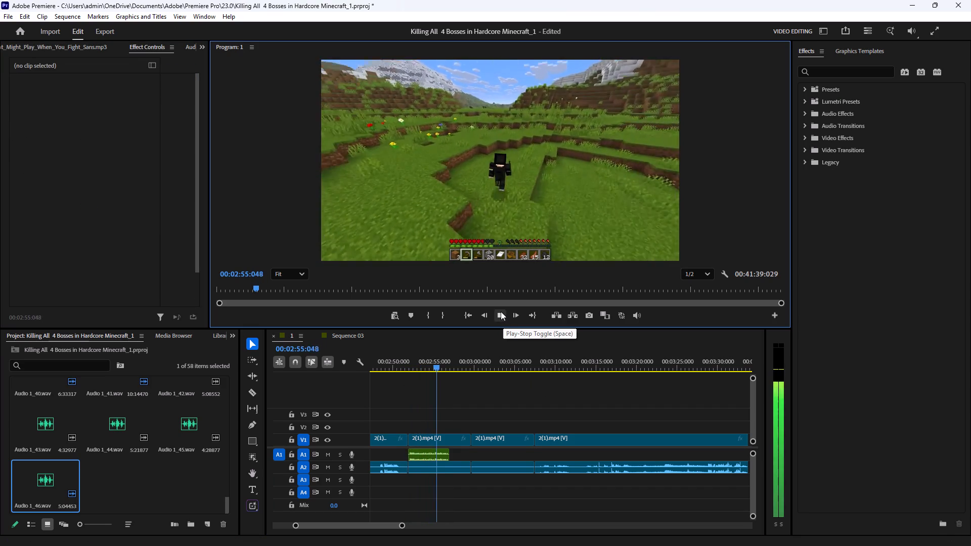
{"action": "left_click", "coordinate": [501, 311]}
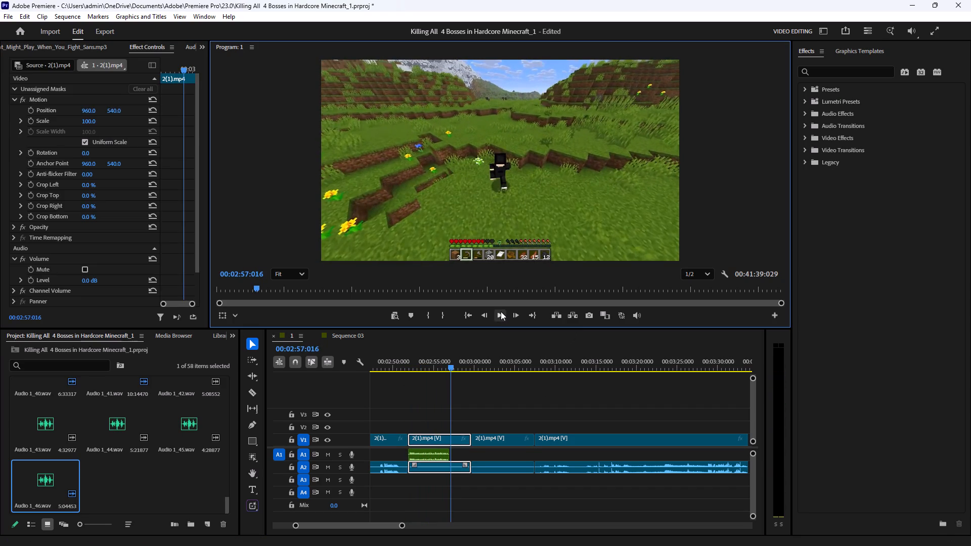
{"action": "left_click", "coordinate": [428, 369]}
{"action": "left_click", "coordinate": [499, 315]}
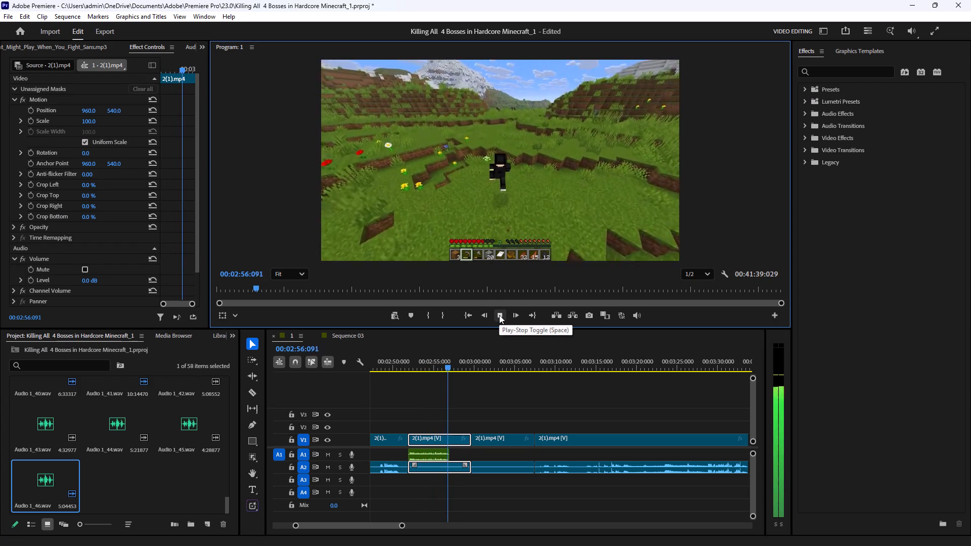
{"action": "left_click", "coordinate": [499, 315]}
{"action": "left_click", "coordinate": [436, 365]}
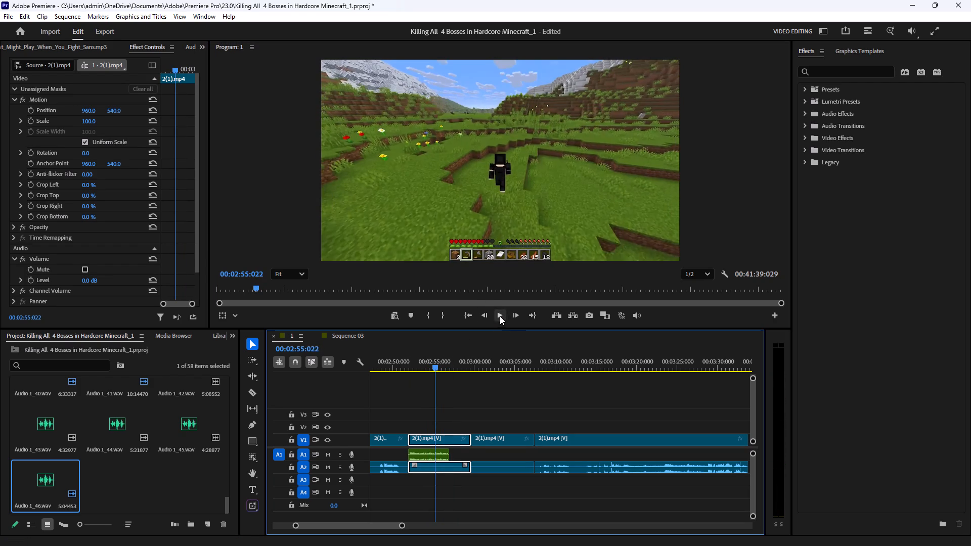
{"action": "left_click", "coordinate": [500, 316]}
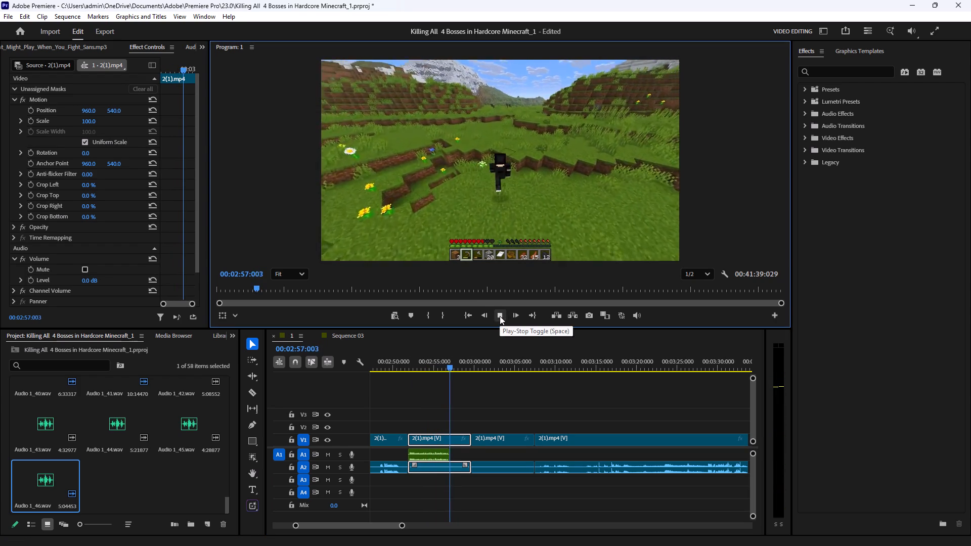
{"action": "left_click", "coordinate": [500, 316]}
{"action": "left_click", "coordinate": [461, 457]}
{"action": "left_click", "coordinate": [423, 360]}
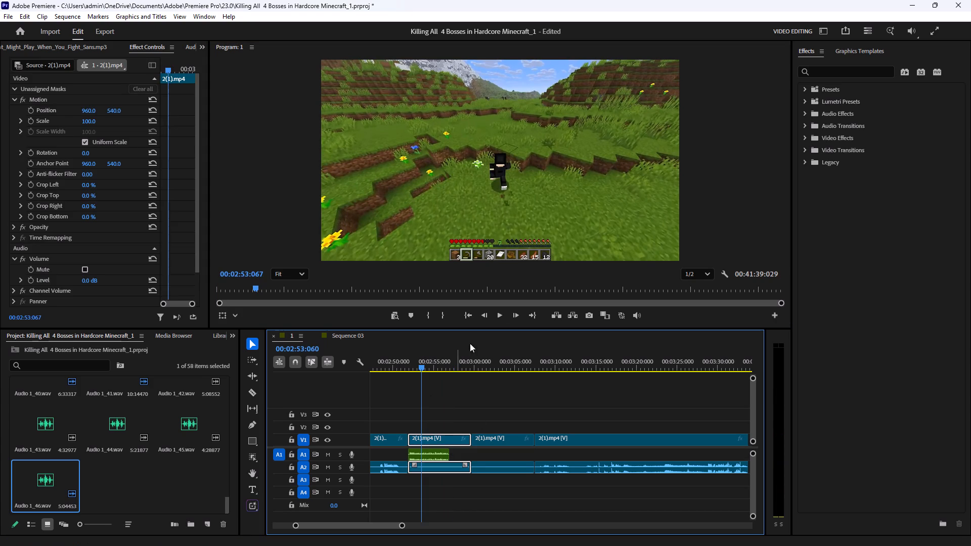
{"action": "left_click", "coordinate": [500, 318]}
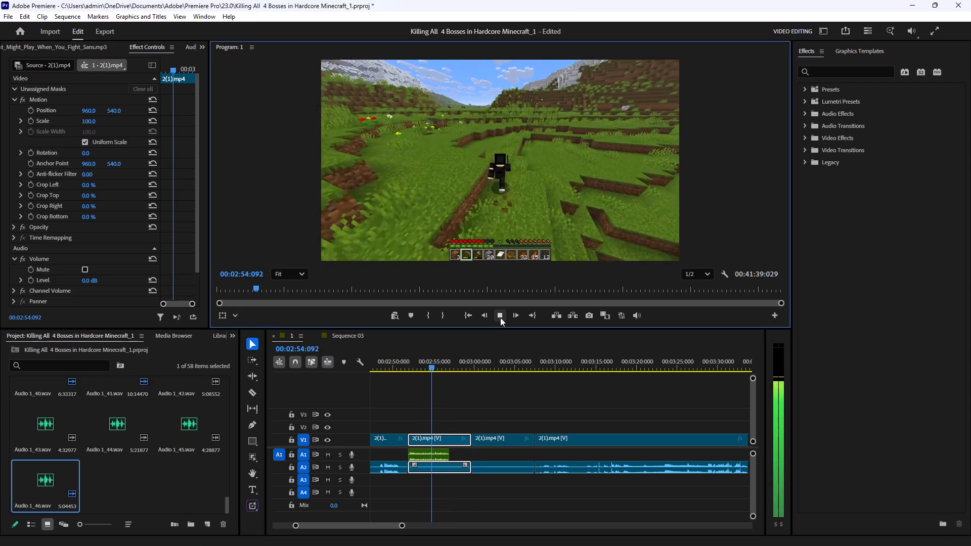
{"action": "left_click", "coordinate": [500, 317]}
Remove the voice-over clip at about 2:52 to 2:57 from A1.
{"action": "left_click", "coordinate": [466, 456]}
{"action": "left_click_drag", "start_coordinate": [466, 454], "coordinate": [463, 454]}
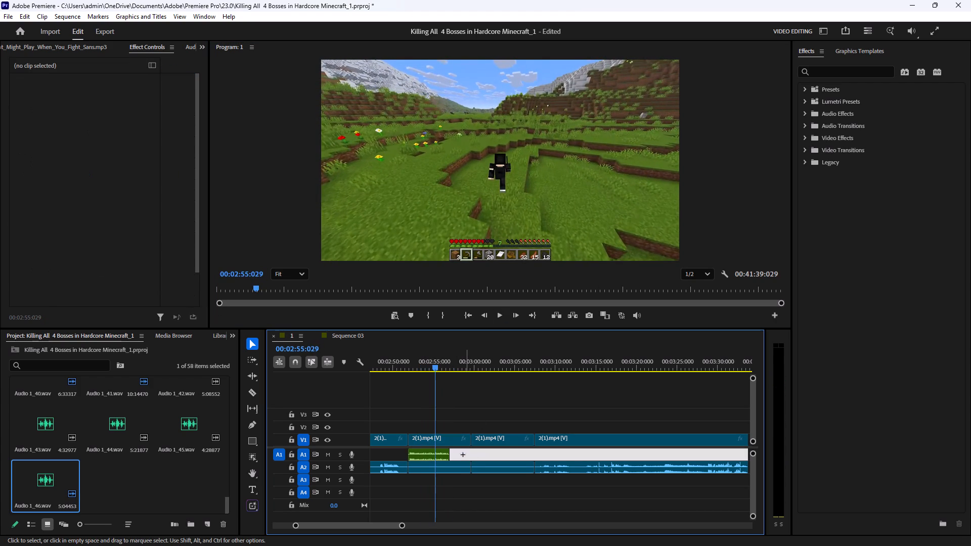
{"action": "left_click_drag", "start_coordinate": [463, 454], "coordinate": [435, 454]}
{"action": "left_click", "coordinate": [435, 454]}
{"action": "right_click", "coordinate": [435, 454]}
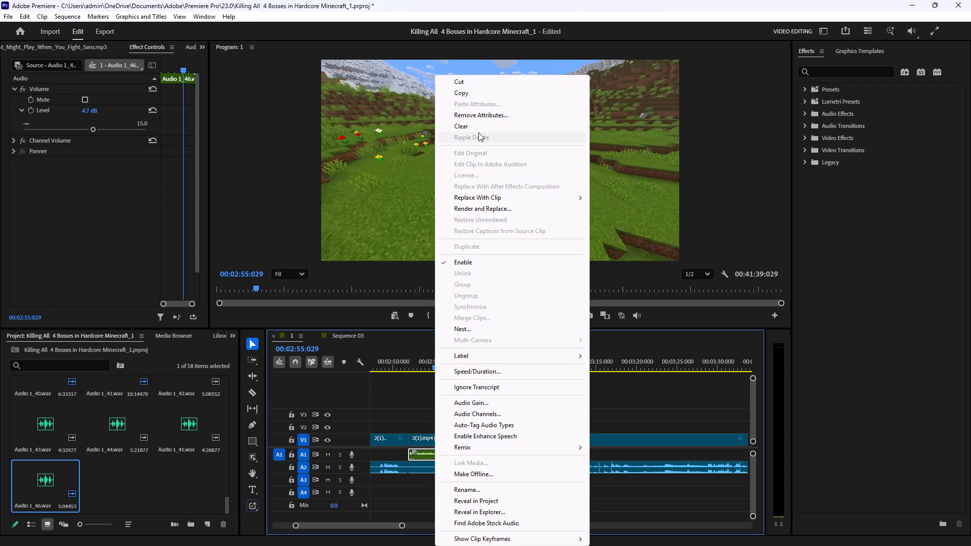
{"action": "left_click", "coordinate": [476, 115]}
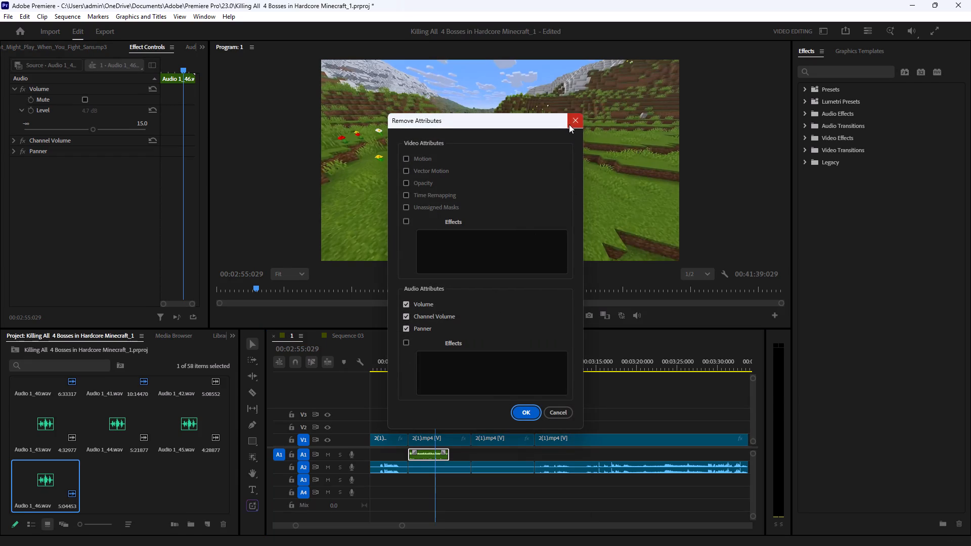
{"action": "left_click", "coordinate": [569, 124]}
{"action": "right_click", "coordinate": [418, 450]}
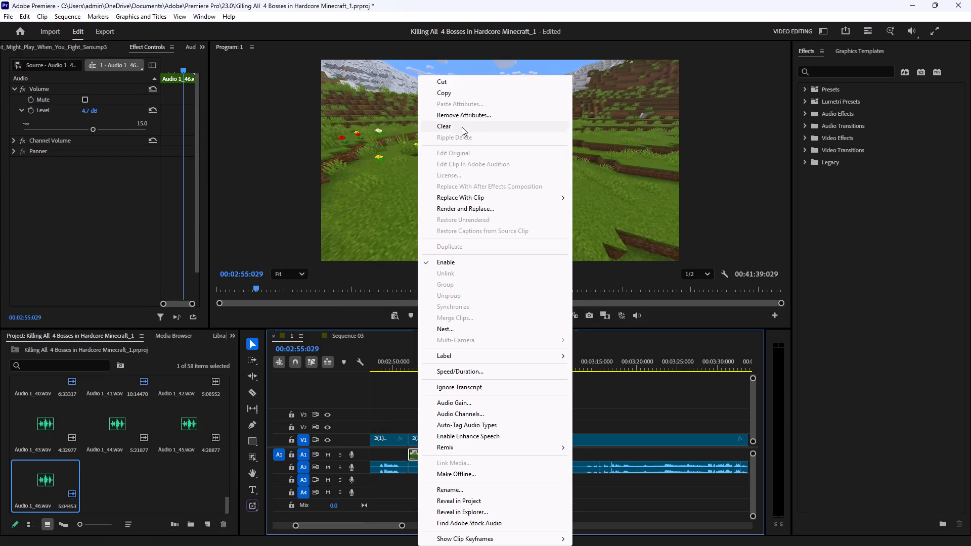
{"action": "left_click", "coordinate": [462, 127]}
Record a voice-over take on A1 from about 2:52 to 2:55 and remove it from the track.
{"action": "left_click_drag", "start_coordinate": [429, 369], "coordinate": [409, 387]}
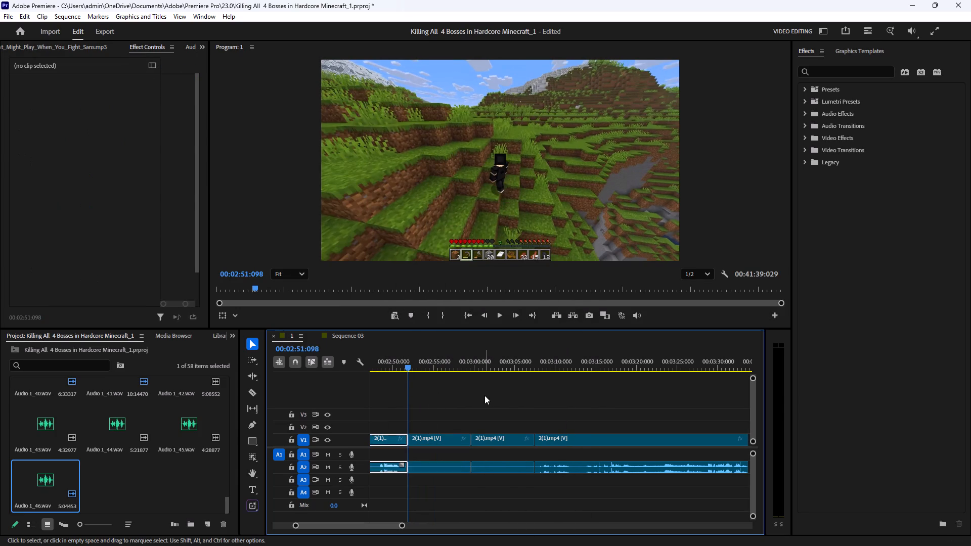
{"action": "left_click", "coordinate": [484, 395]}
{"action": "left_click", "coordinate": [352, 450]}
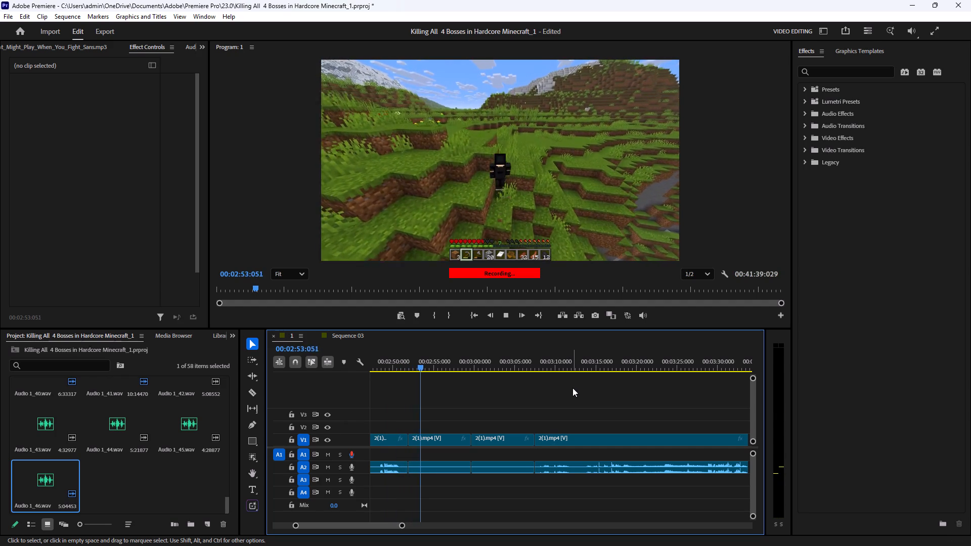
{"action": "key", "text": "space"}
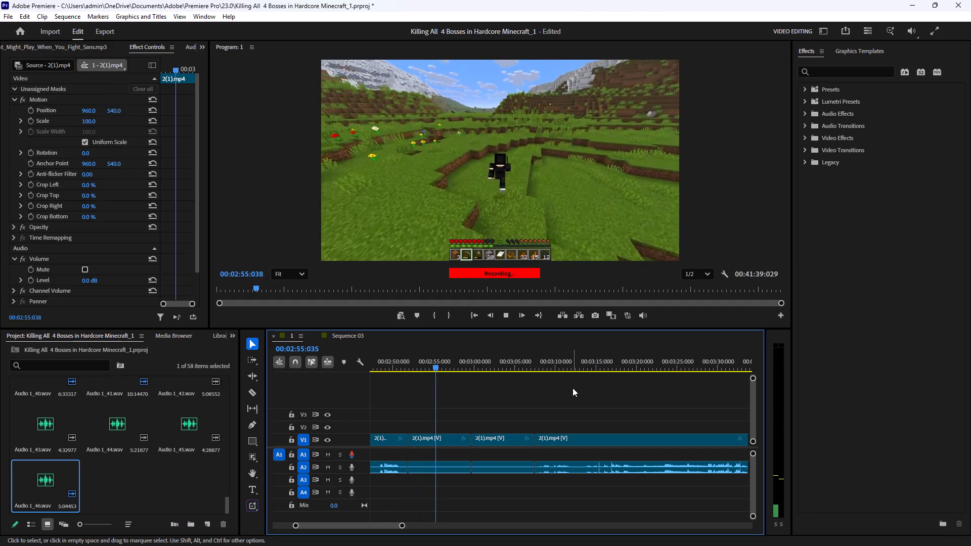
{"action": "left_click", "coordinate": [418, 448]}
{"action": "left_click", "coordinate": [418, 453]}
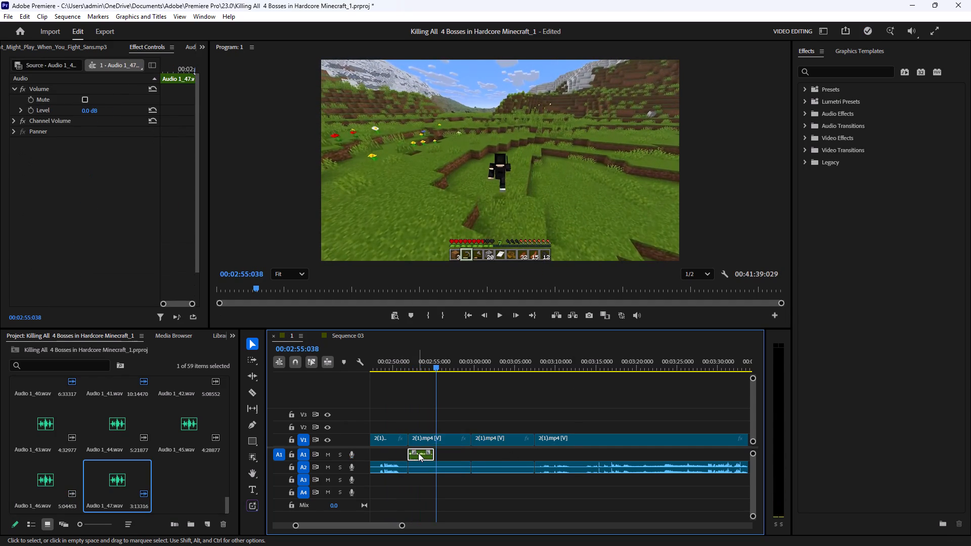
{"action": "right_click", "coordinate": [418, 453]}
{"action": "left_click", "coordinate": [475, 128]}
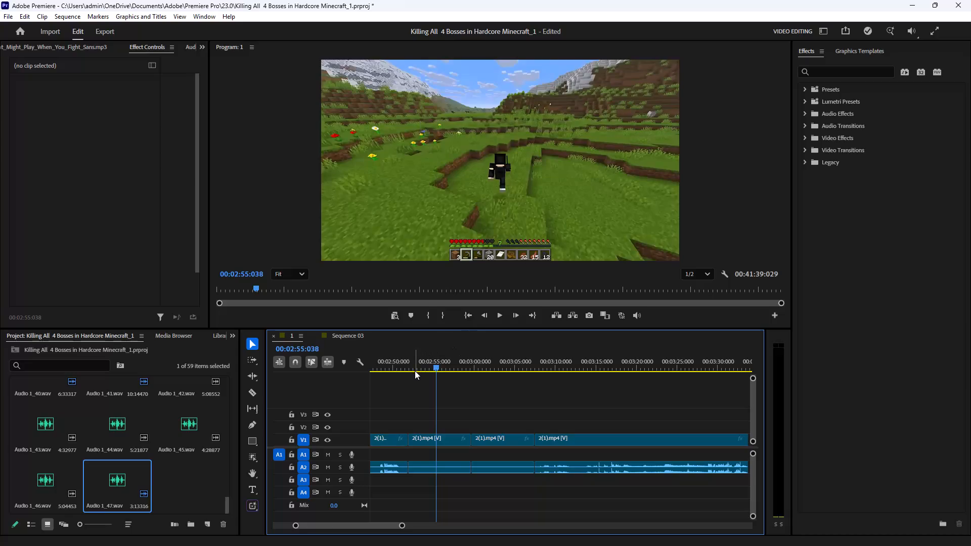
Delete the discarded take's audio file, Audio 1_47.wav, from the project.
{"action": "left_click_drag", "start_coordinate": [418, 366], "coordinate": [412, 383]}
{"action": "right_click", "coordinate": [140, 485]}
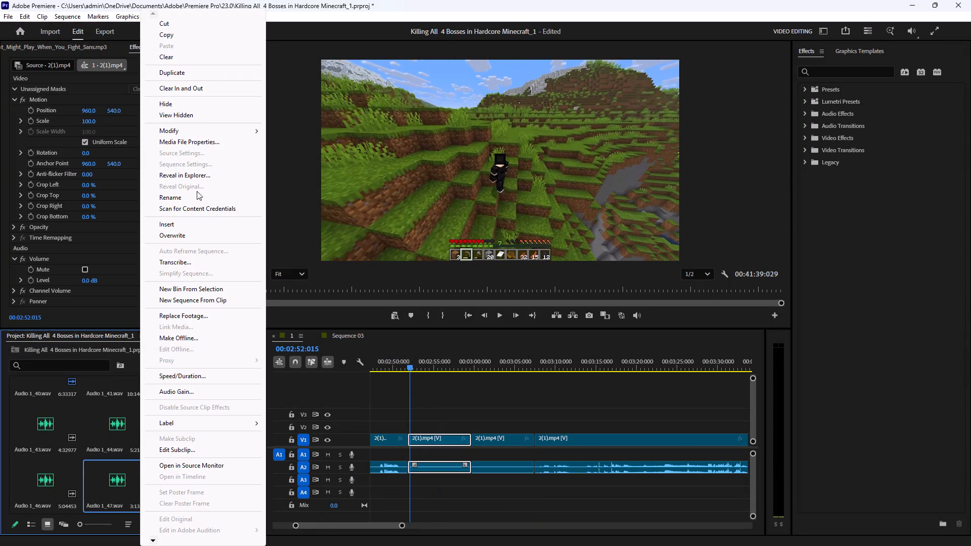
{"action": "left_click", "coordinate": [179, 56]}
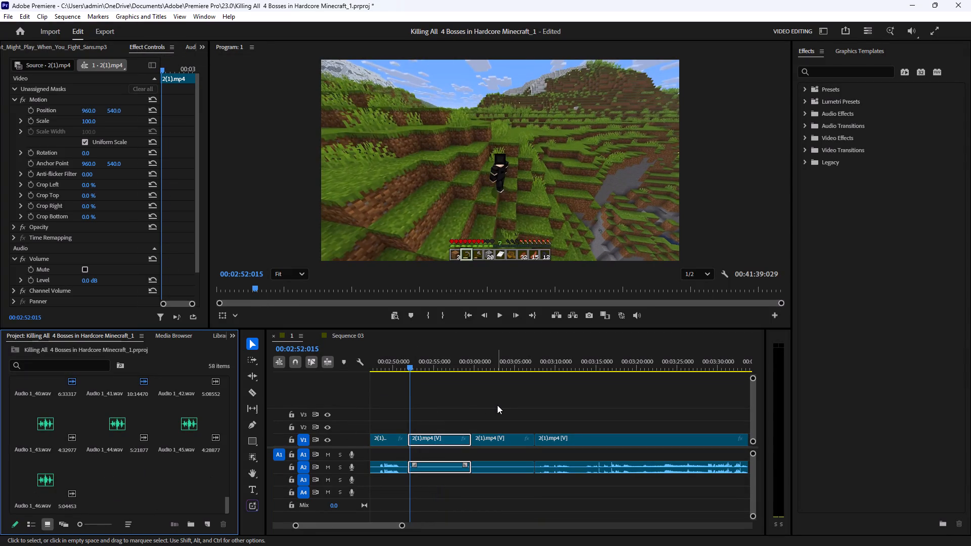
Record a new voice-over take on A1 from about 2:52 to 2:59 and play it back.
{"action": "left_click", "coordinate": [353, 453]}
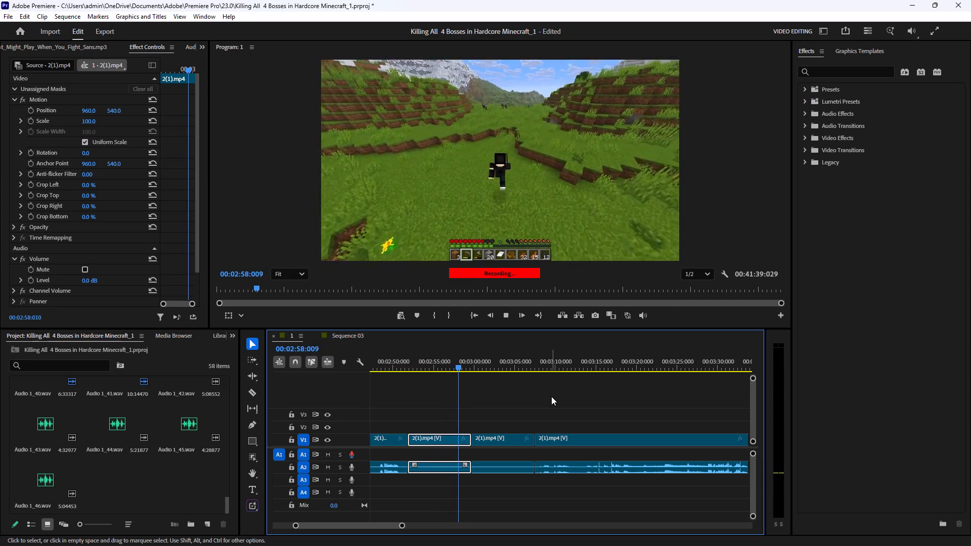
{"action": "key", "text": "space"}
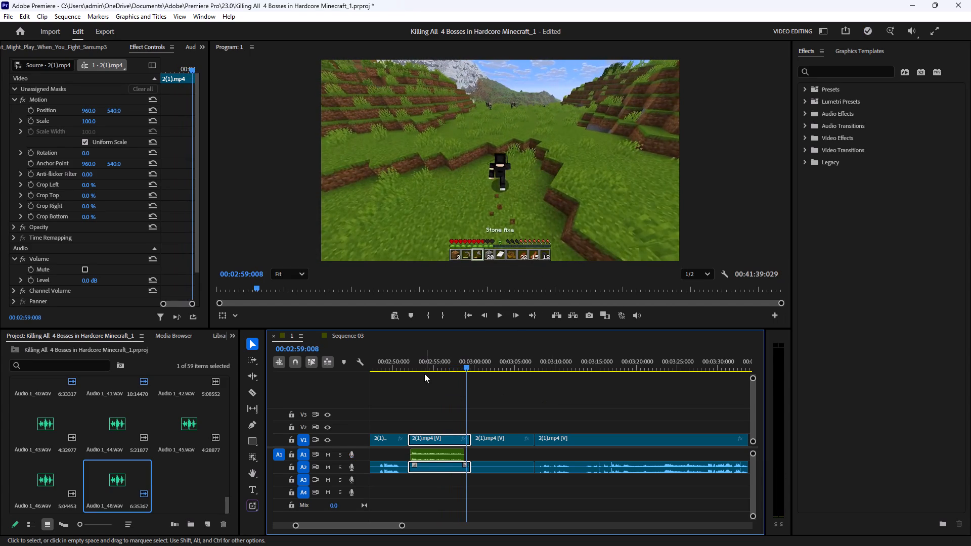
{"action": "left_click_drag", "start_coordinate": [437, 363], "coordinate": [412, 384]}
{"action": "left_click", "coordinate": [548, 407]}
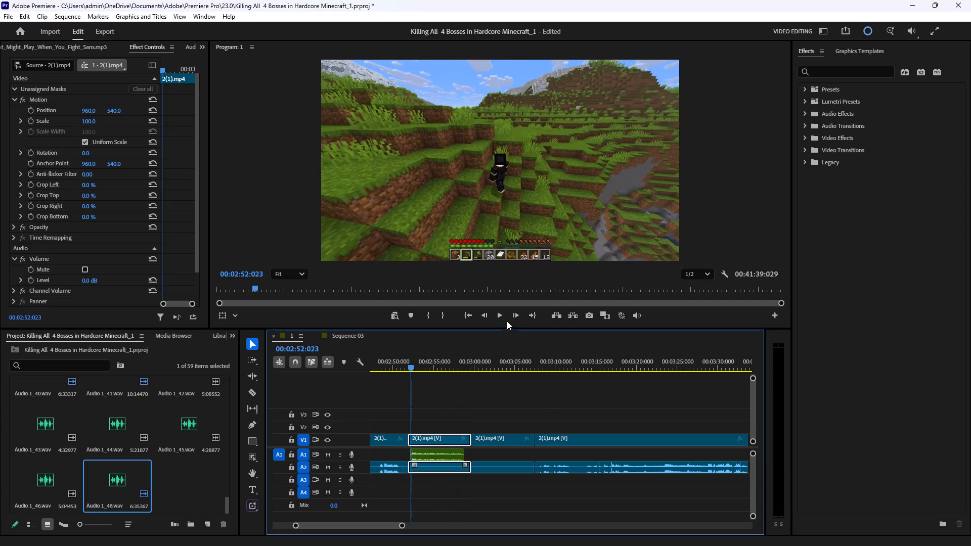
{"action": "left_click", "coordinate": [504, 321]}
{"action": "left_click", "coordinate": [562, 392]}
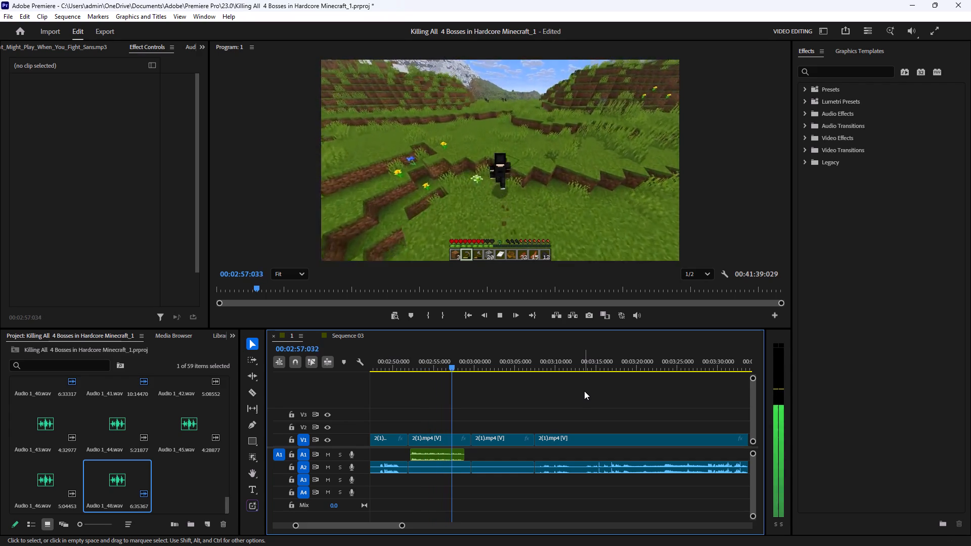
{"action": "left_click", "coordinate": [501, 314]}
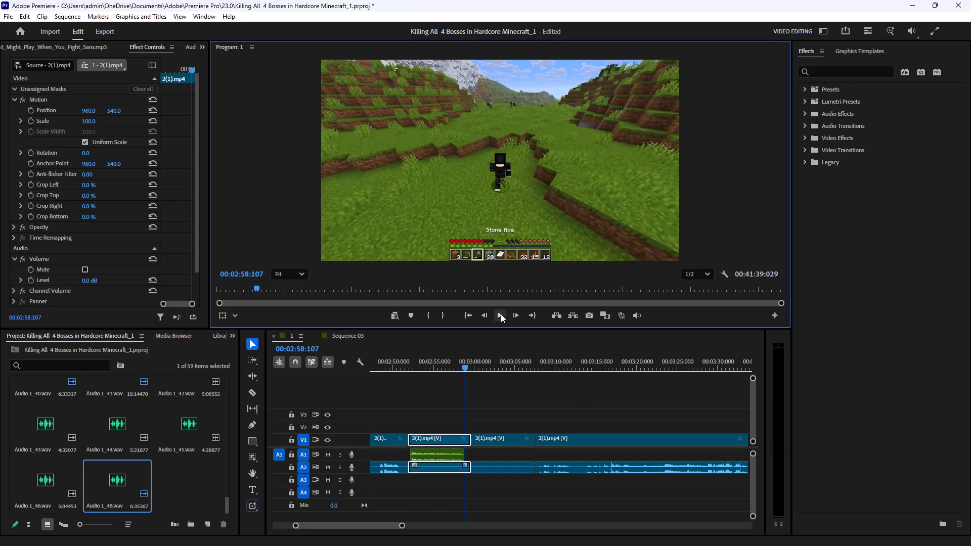
{"action": "double_click", "coordinate": [501, 314]}
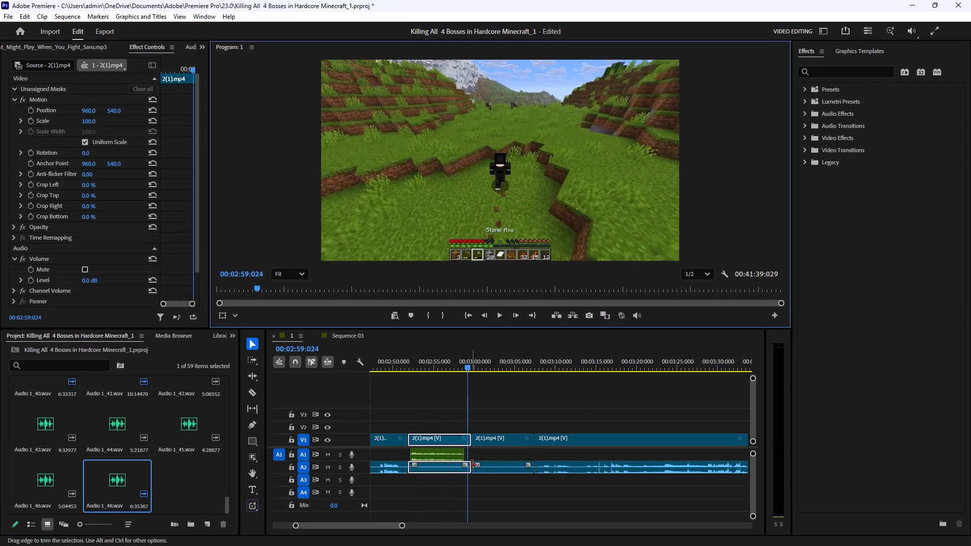
Replay the latter part of the new voice-over clip on A1 and trim its end back to about 2:57:027.
{"action": "left_click", "coordinate": [444, 361]}
{"action": "left_click", "coordinate": [499, 319]}
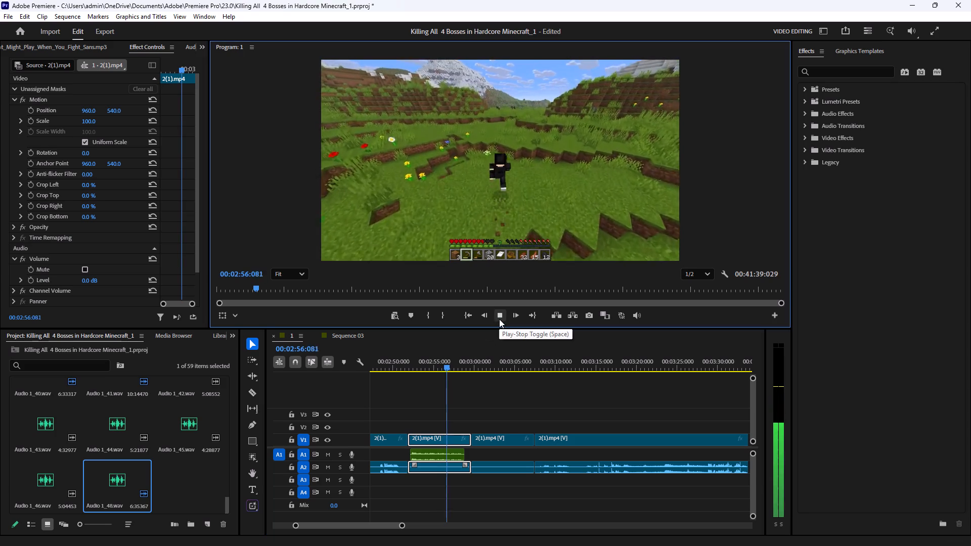
{"action": "left_click", "coordinate": [499, 319]}
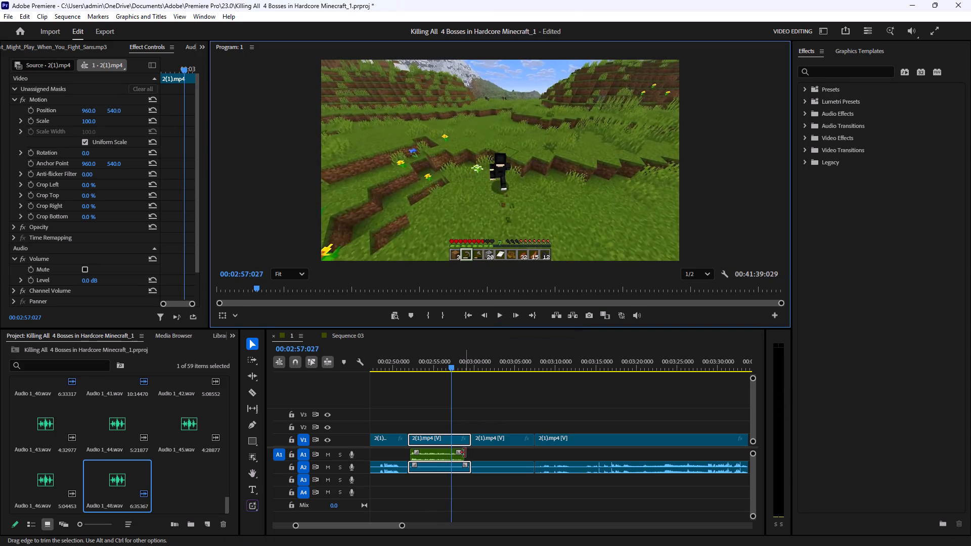
{"action": "left_click_drag", "start_coordinate": [465, 452], "coordinate": [451, 454]}
{"action": "left_click", "coordinate": [484, 456]}
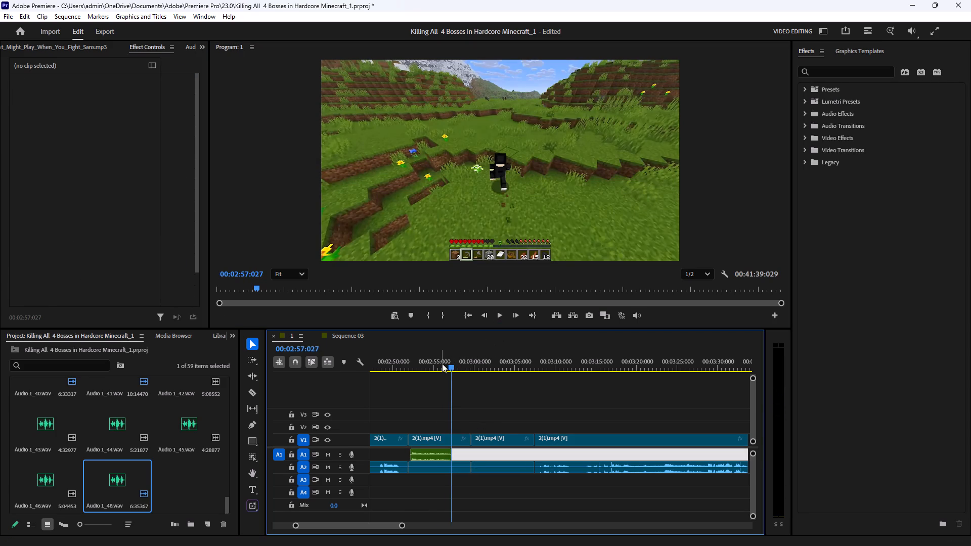
Recheck the end of the trimmed voice-over clip on A1 and shorten it further to 2:57:000.
{"action": "left_click", "coordinate": [442, 363]}
{"action": "left_click", "coordinate": [499, 313]}
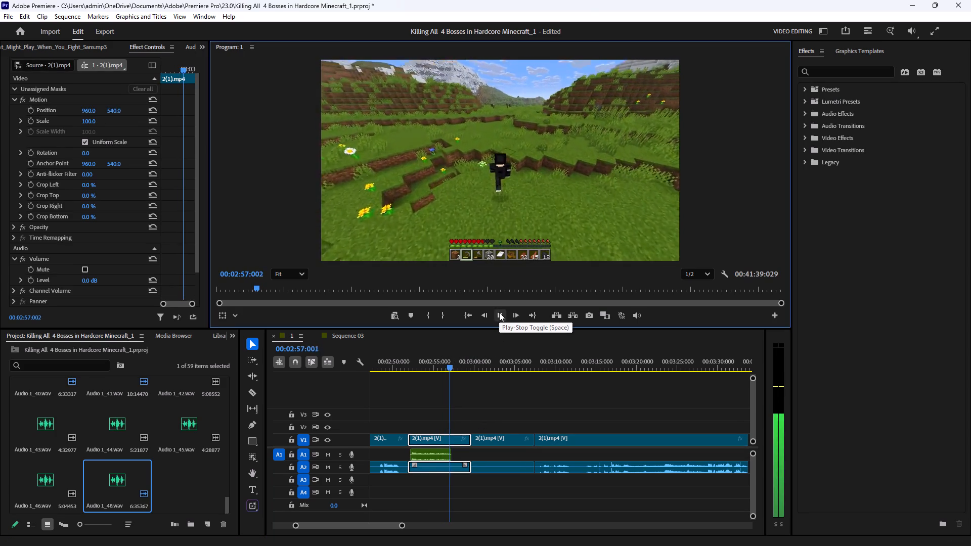
{"action": "left_click", "coordinate": [499, 312]}
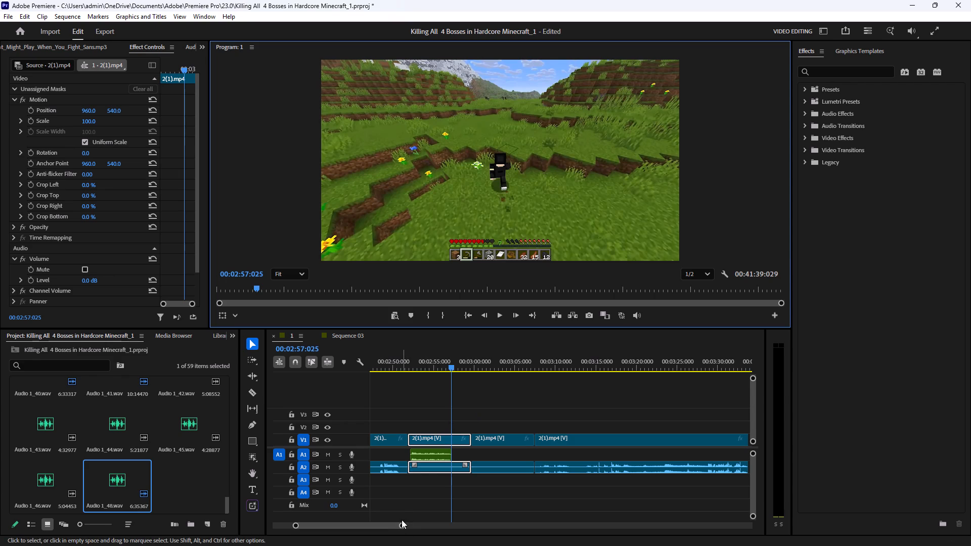
{"action": "left_click_drag", "start_coordinate": [401, 526], "coordinate": [332, 530]}
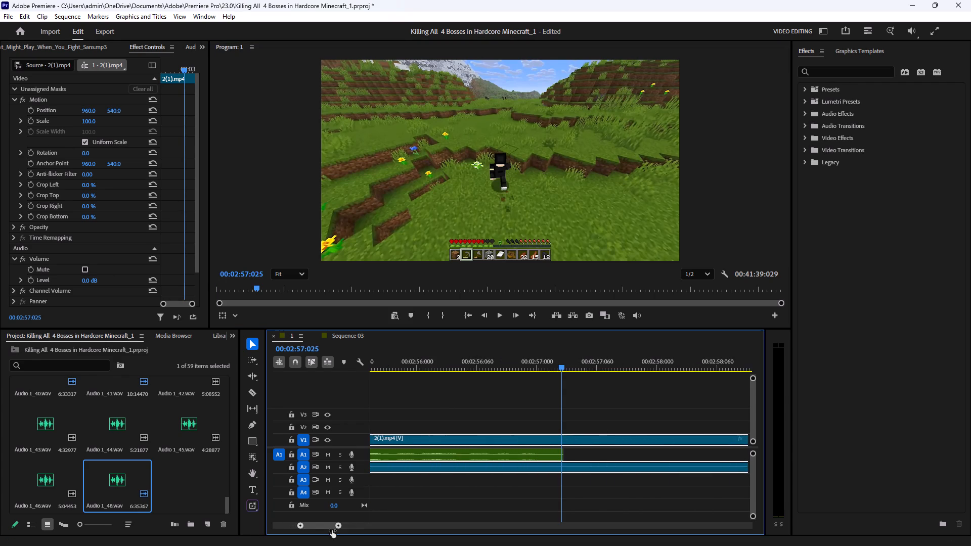
{"action": "left_click_drag", "start_coordinate": [332, 530], "coordinate": [355, 533]}
{"action": "left_click", "coordinate": [521, 365]}
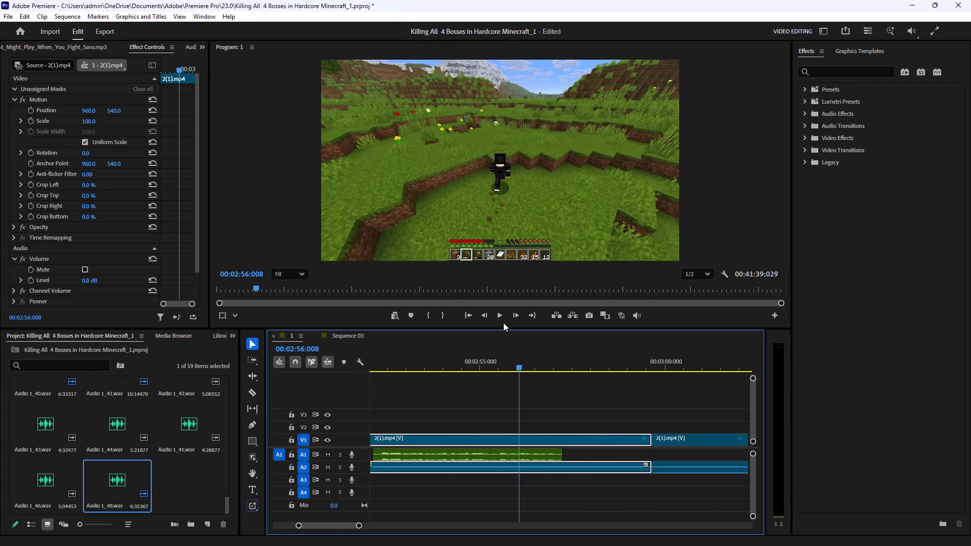
{"action": "left_click", "coordinate": [501, 321]}
{"action": "left_click", "coordinate": [501, 321]}
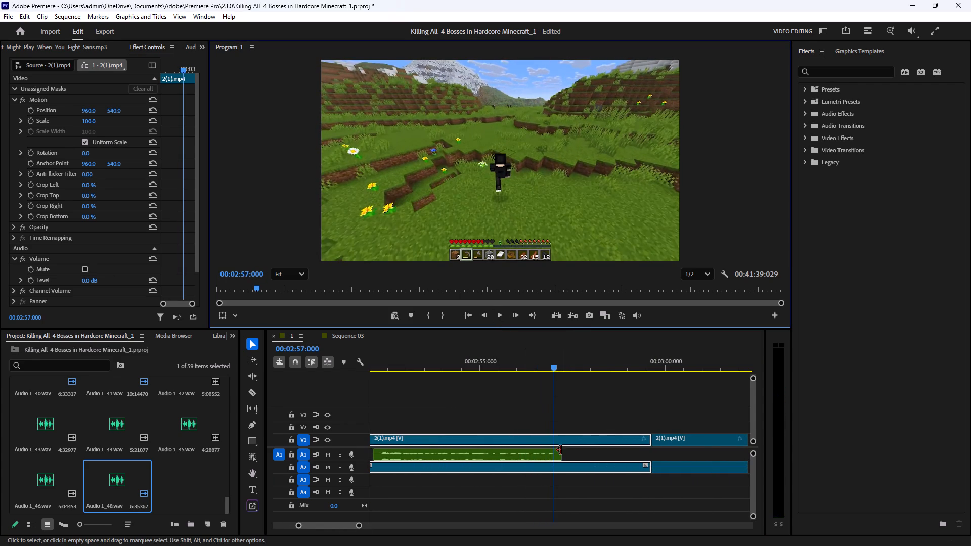
{"action": "left_click_drag", "start_coordinate": [561, 453], "coordinate": [550, 454]}
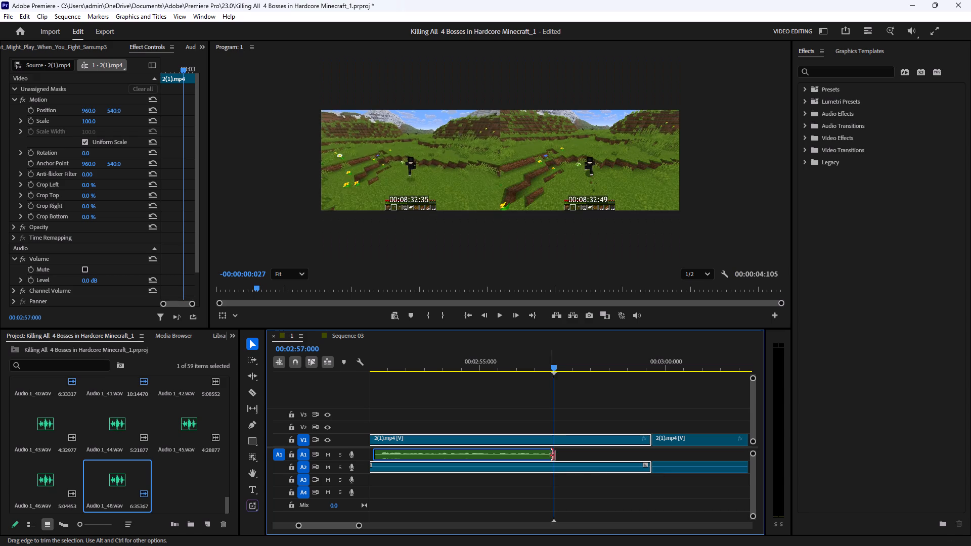
{"action": "left_click", "coordinate": [582, 450]}
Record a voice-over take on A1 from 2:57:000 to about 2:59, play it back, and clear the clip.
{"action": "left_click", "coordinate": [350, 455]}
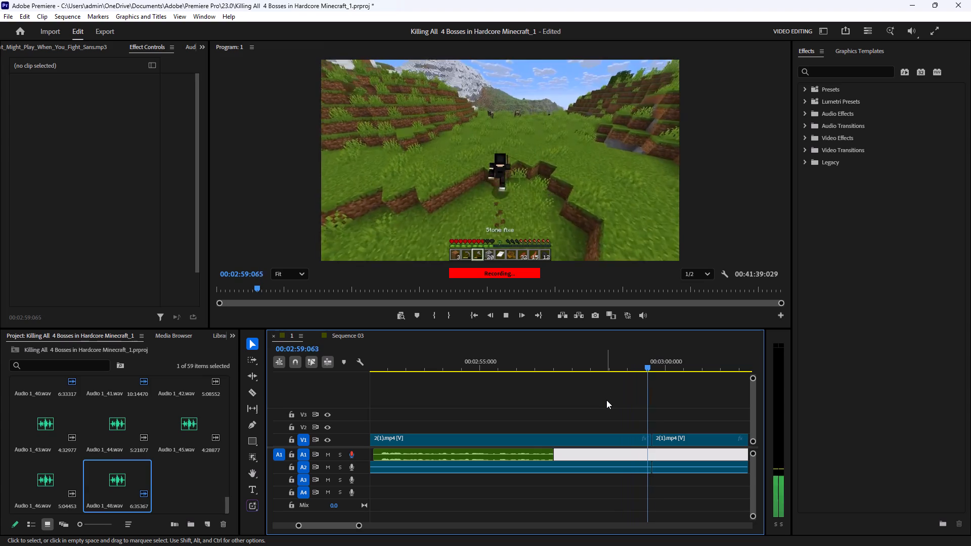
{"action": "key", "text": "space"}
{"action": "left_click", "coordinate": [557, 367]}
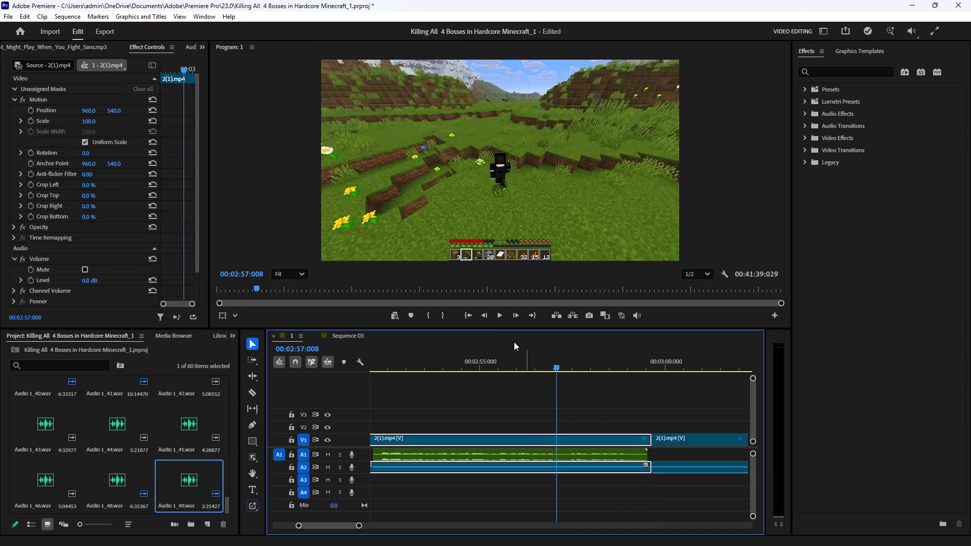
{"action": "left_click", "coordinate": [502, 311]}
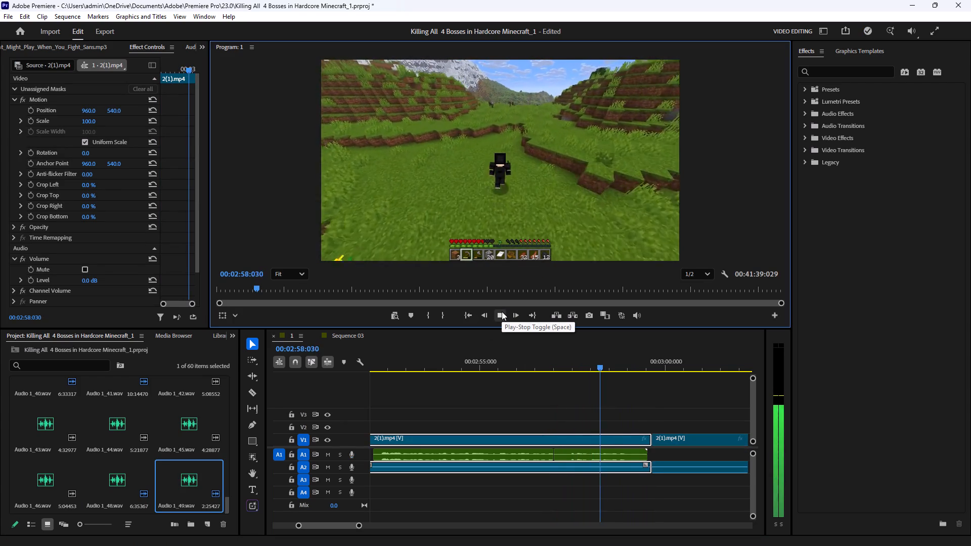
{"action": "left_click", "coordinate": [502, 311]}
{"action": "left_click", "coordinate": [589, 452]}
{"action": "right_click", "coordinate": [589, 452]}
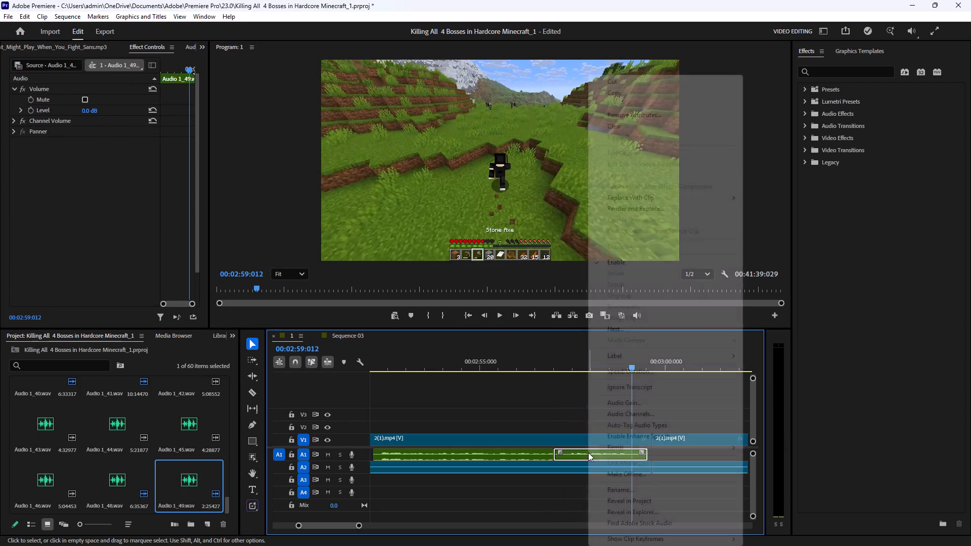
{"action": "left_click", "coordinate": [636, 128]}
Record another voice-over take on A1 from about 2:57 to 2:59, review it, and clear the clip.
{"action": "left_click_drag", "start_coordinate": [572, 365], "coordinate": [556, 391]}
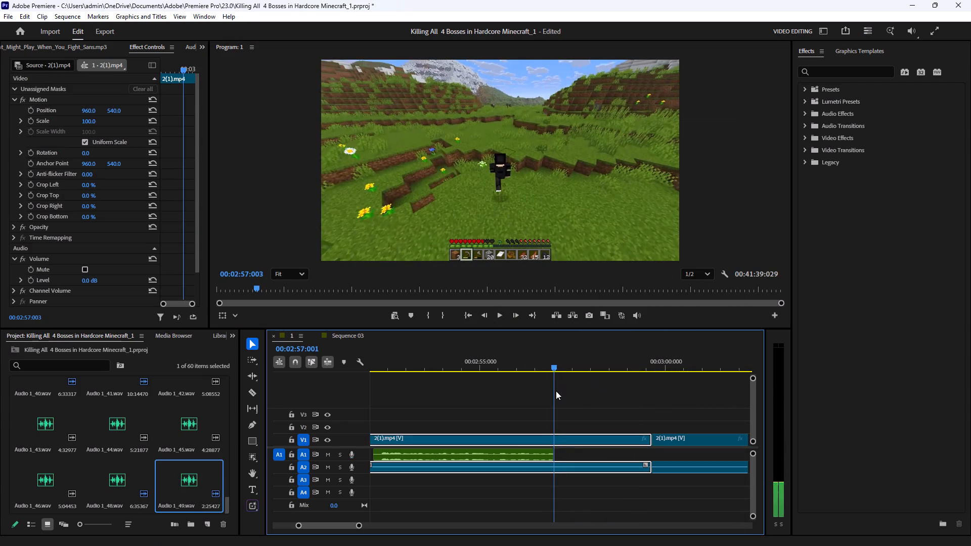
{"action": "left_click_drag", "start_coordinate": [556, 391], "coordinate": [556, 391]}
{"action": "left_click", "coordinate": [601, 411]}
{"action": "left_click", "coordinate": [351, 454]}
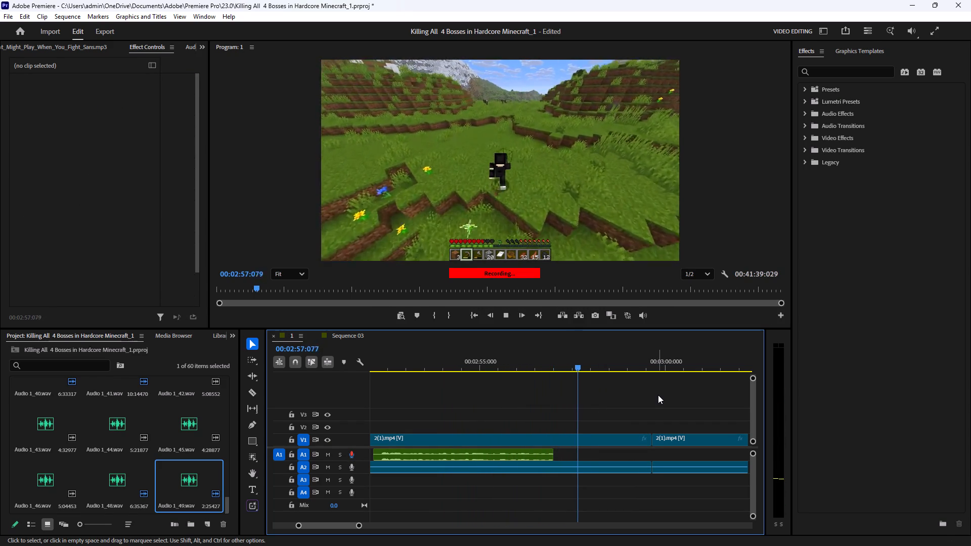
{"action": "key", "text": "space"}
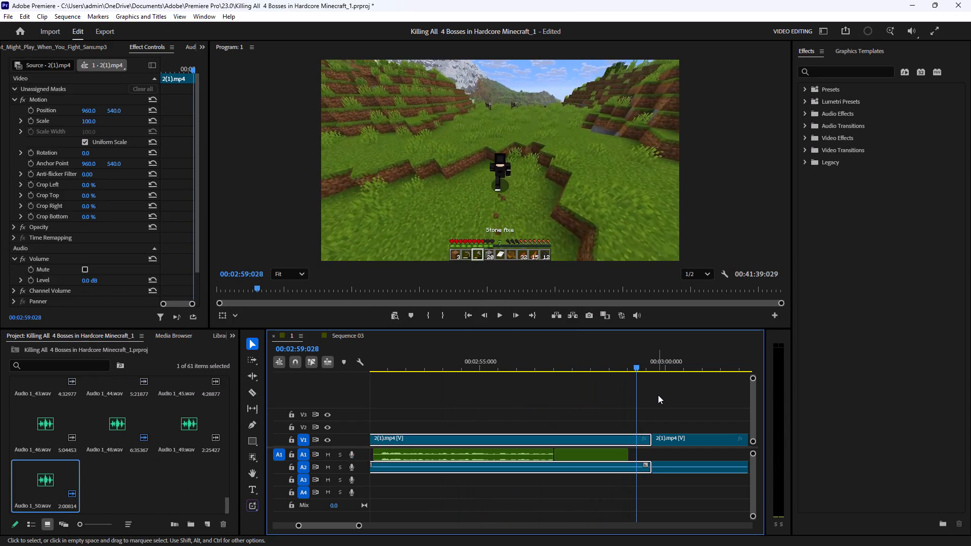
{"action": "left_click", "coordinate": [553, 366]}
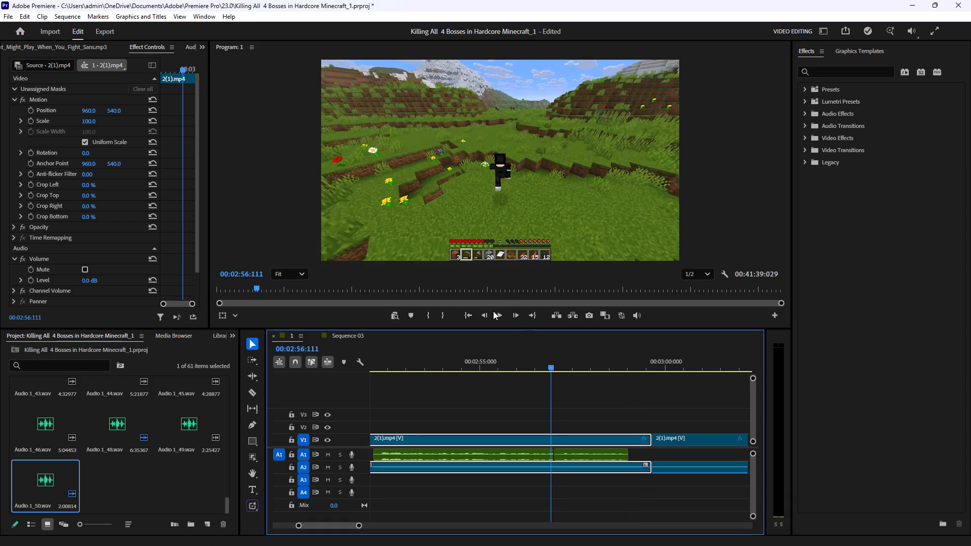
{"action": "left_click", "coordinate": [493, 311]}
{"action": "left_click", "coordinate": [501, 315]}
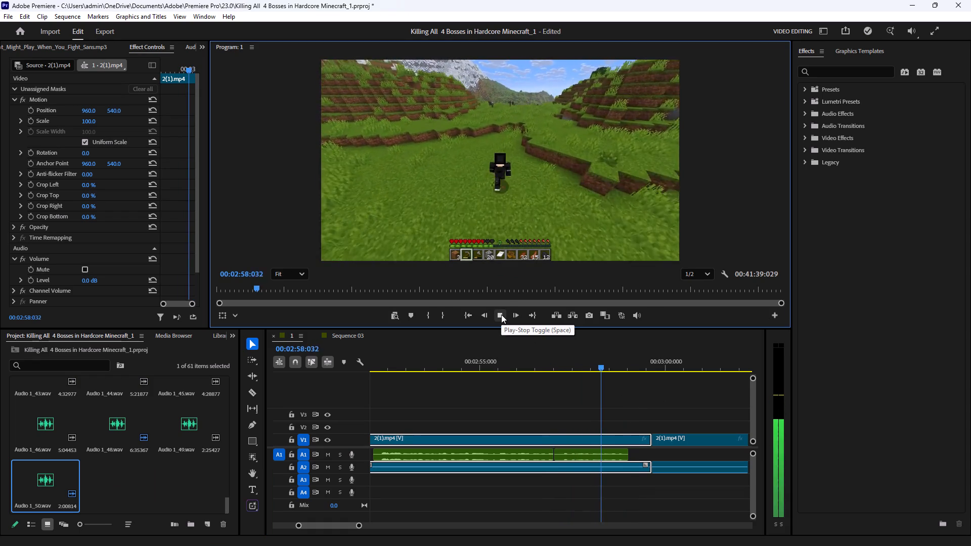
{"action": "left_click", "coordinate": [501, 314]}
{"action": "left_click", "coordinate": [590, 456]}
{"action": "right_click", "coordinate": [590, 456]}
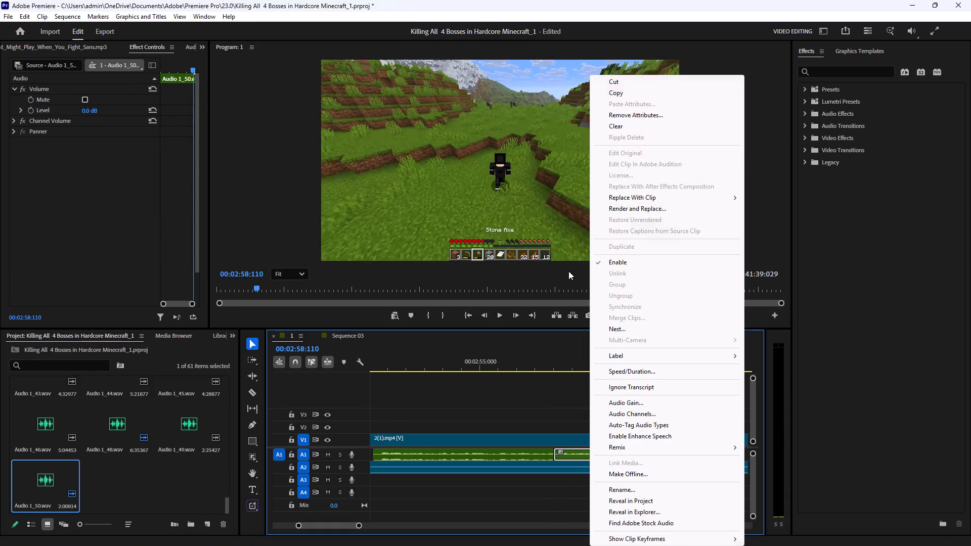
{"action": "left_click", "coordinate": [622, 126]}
Trim the end of the 2(1).mp4 clip above the voice-over back to 2:57:000 and close the resulting gap.
{"action": "left_click_drag", "start_coordinate": [567, 363], "coordinate": [563, 384]}
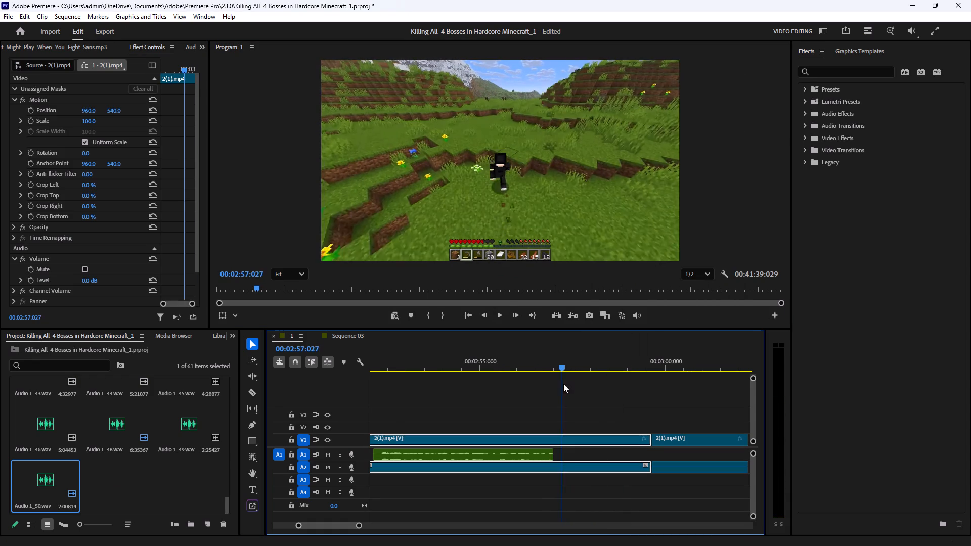
{"action": "left_click_drag", "start_coordinate": [563, 384], "coordinate": [555, 402]}
{"action": "left_click", "coordinate": [587, 399]}
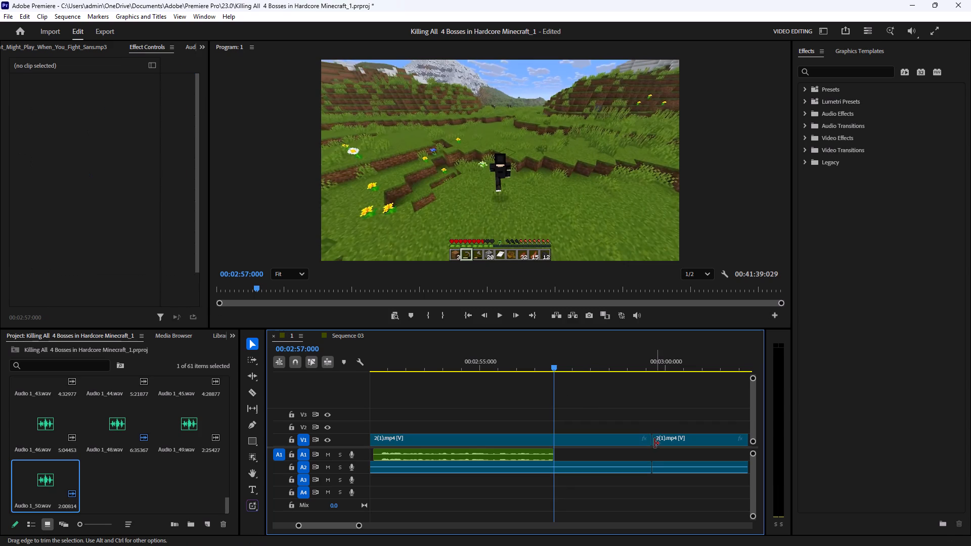
{"action": "left_click_drag", "start_coordinate": [650, 444], "coordinate": [552, 450]}
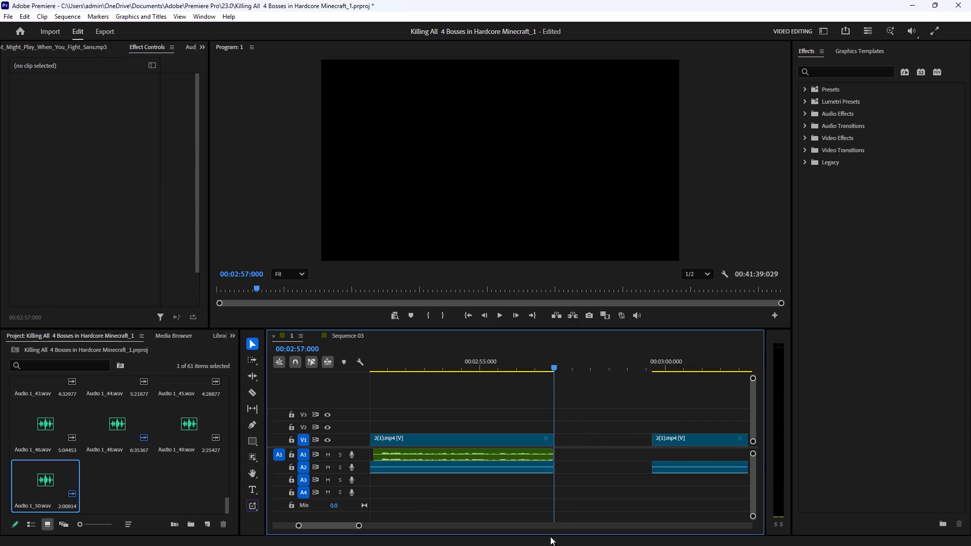
{"action": "left_click_drag", "start_coordinate": [361, 526], "coordinate": [408, 526]}
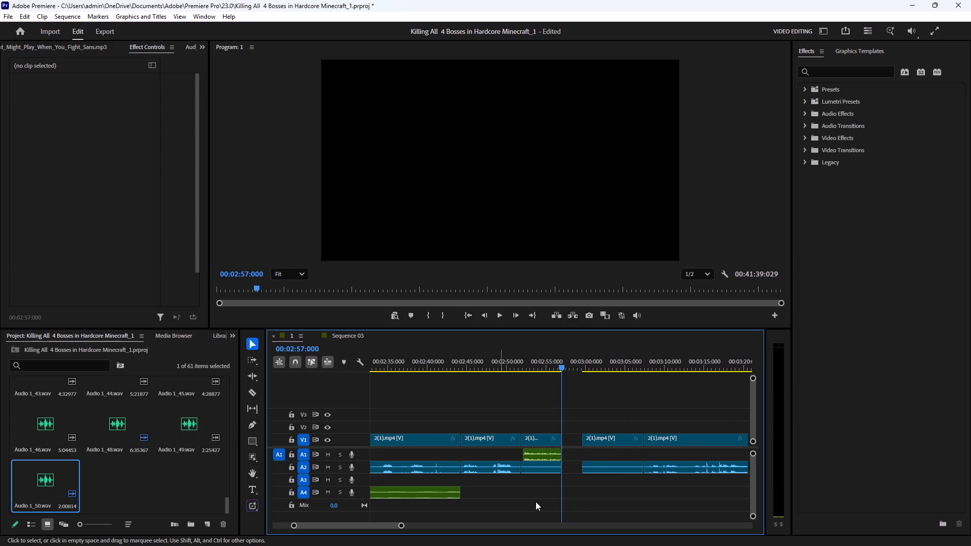
{"action": "left_click", "coordinate": [570, 437]}
{"action": "key", "text": "BackSpace"}
Play back the sequence from about 2:51 to 3:03 to check the cut at 2:57.
{"action": "left_click_drag", "start_coordinate": [531, 369], "coordinate": [515, 375]}
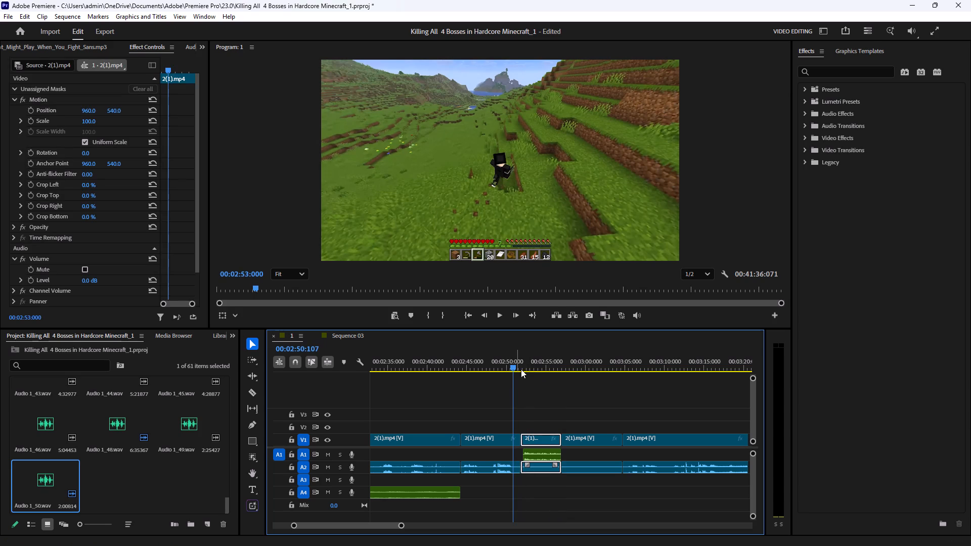
{"action": "left_click", "coordinate": [496, 317]}
{"action": "left_click", "coordinate": [595, 388]}
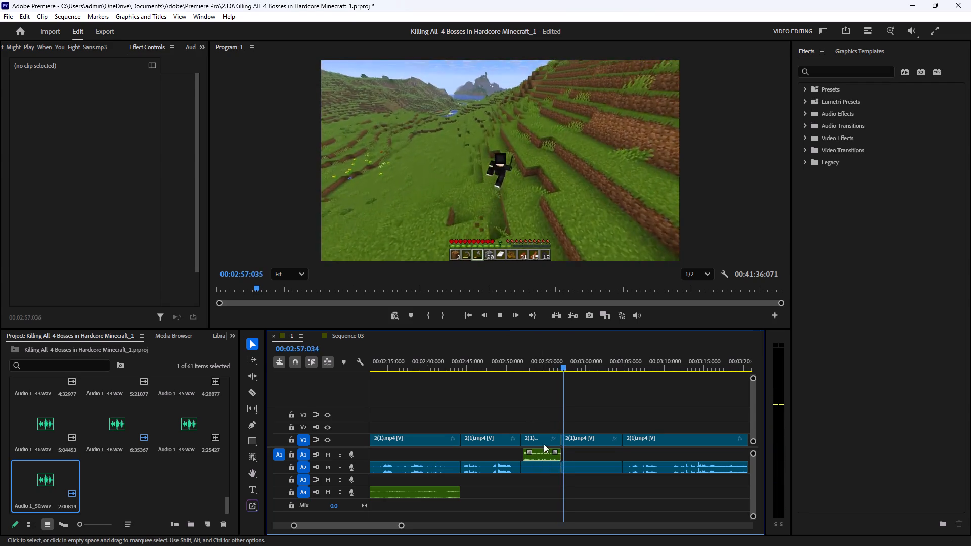
{"action": "left_click", "coordinate": [499, 315]}
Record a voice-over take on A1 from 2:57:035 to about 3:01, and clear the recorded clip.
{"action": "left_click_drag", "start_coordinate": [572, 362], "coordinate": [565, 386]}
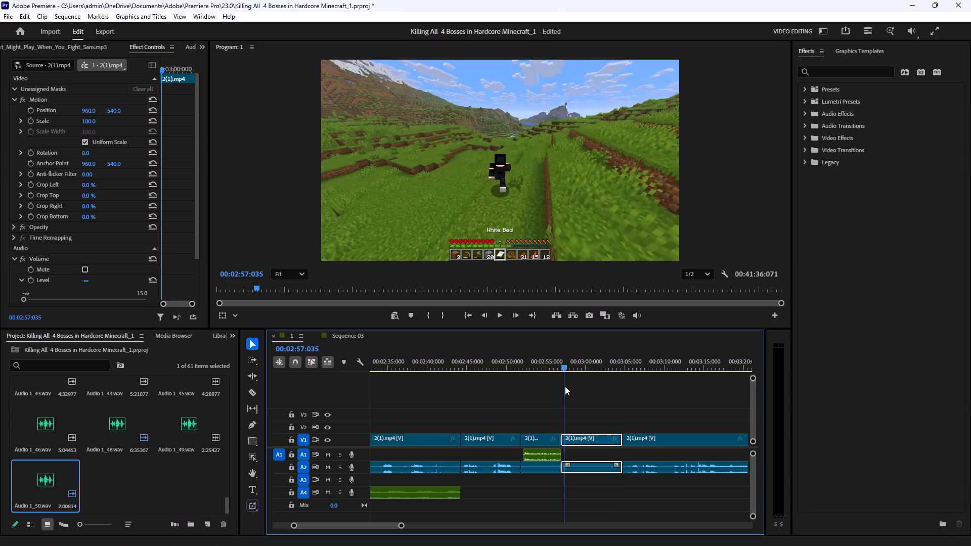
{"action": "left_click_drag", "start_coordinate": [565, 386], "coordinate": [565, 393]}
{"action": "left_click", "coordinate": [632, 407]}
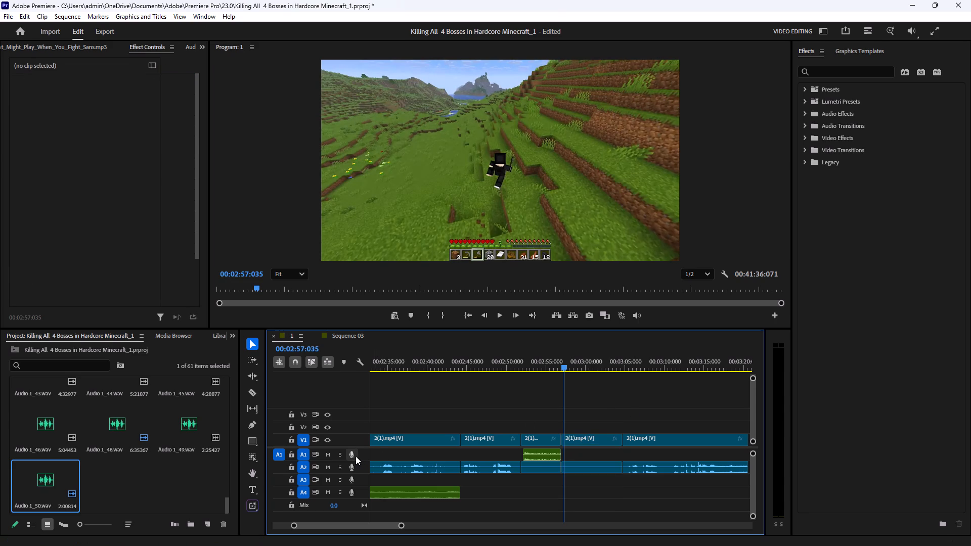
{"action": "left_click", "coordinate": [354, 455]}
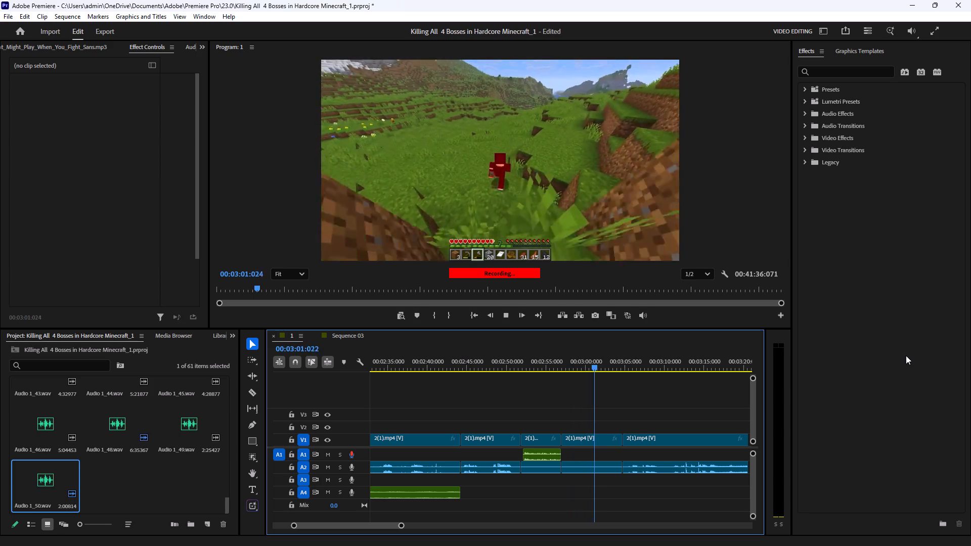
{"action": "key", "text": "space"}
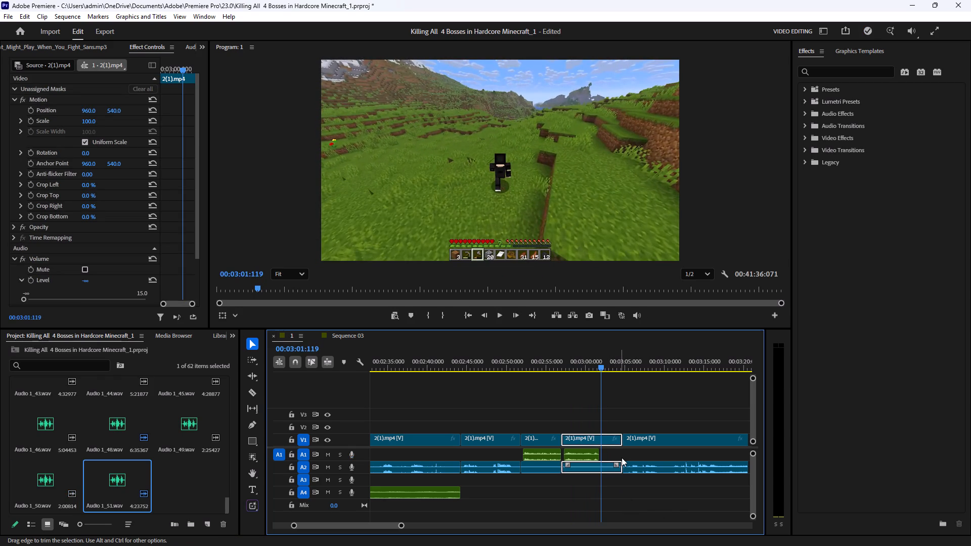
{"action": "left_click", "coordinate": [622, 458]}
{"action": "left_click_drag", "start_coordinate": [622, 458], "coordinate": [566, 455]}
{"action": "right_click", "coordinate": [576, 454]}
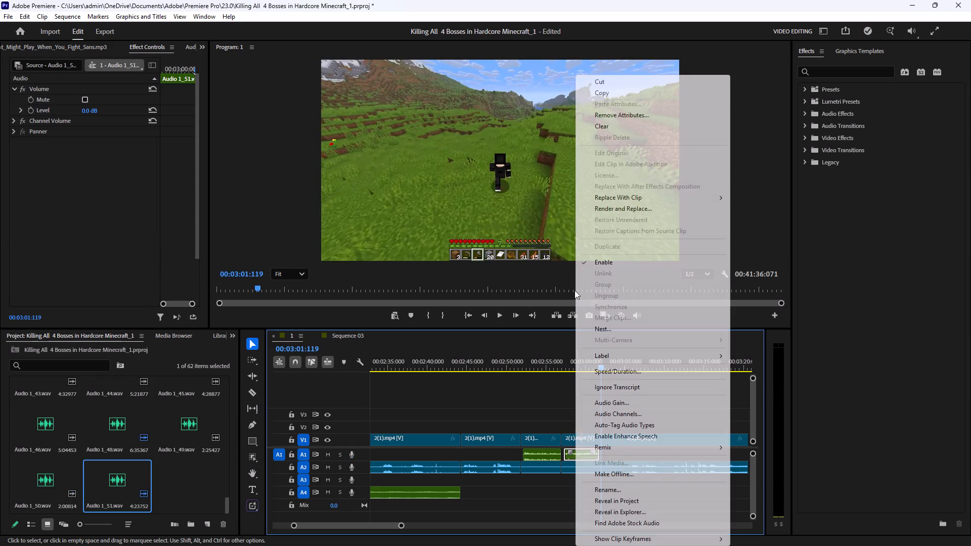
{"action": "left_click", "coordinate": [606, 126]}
Record a new voice-over take on A1 from about 2:57 to 3:02.
{"action": "left_click_drag", "start_coordinate": [569, 366], "coordinate": [566, 387]}
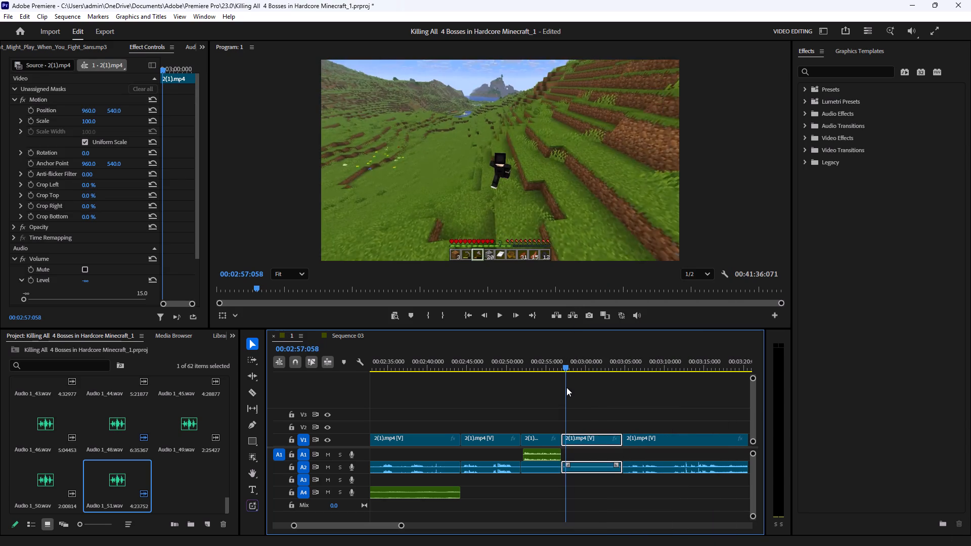
{"action": "left_click_drag", "start_coordinate": [566, 387], "coordinate": [565, 396]}
{"action": "left_click", "coordinate": [613, 404]}
{"action": "left_click", "coordinate": [356, 452]}
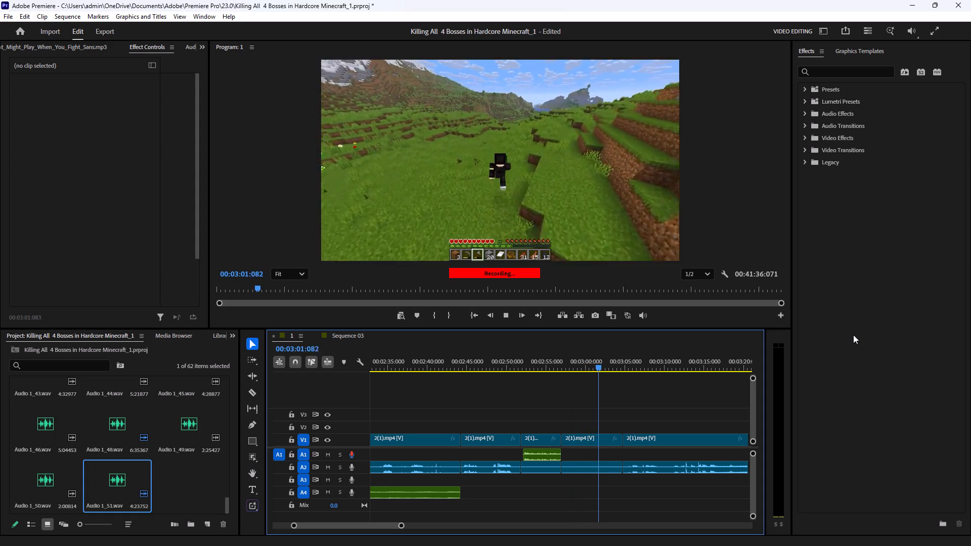
{"action": "key", "text": "space"}
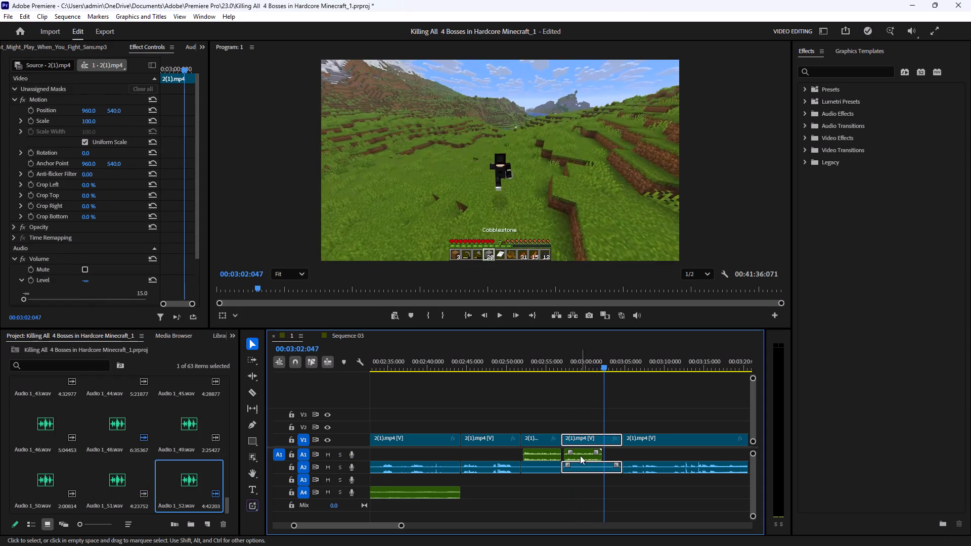
Align the new take's end with the end of the 2(1).mp4 clip above it, and trim that clip's start to the take's start.
{"action": "left_click_drag", "start_coordinate": [580, 454], "coordinate": [599, 454]}
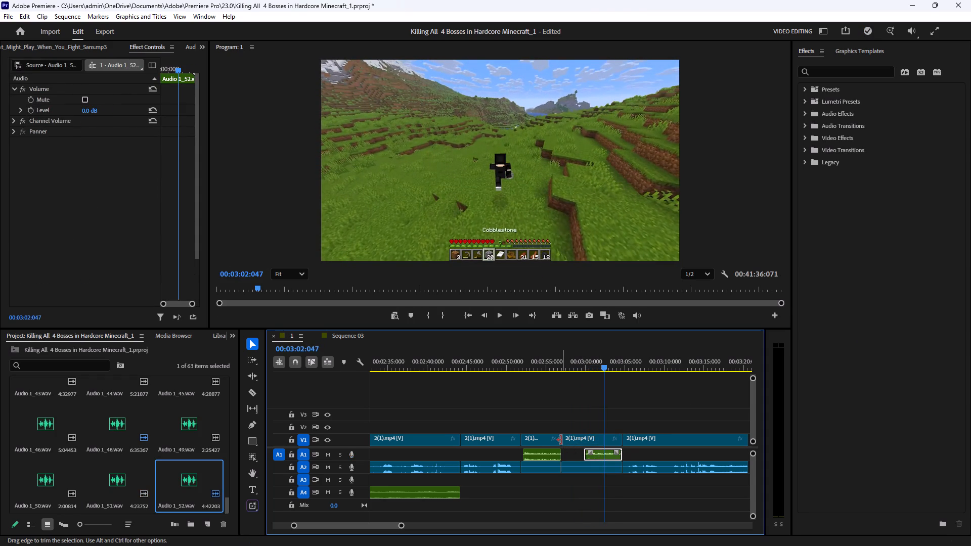
{"action": "left_click", "coordinate": [561, 440]}
{"action": "left_click_drag", "start_coordinate": [562, 440], "coordinate": [568, 440]}
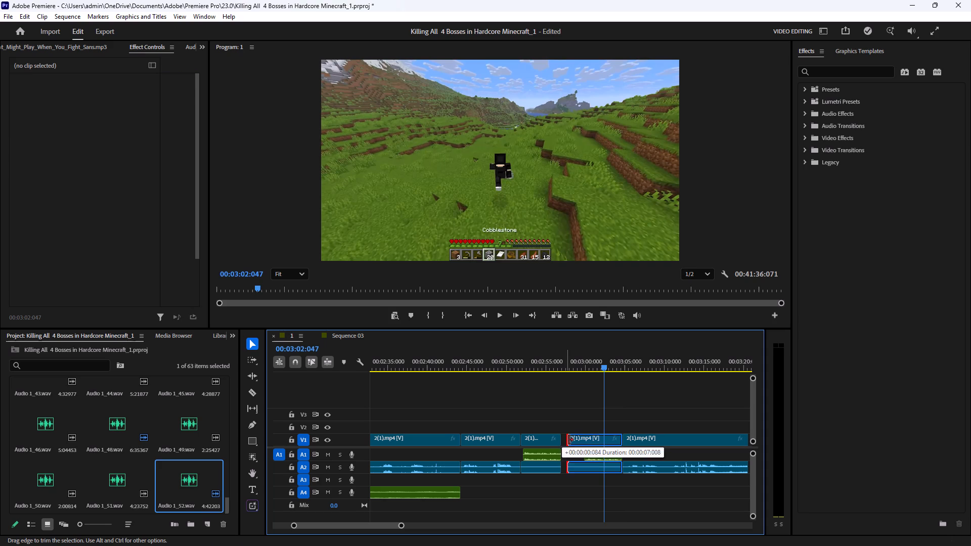
{"action": "left_click_drag", "start_coordinate": [568, 440], "coordinate": [586, 442]}
{"action": "left_click", "coordinate": [590, 499]}
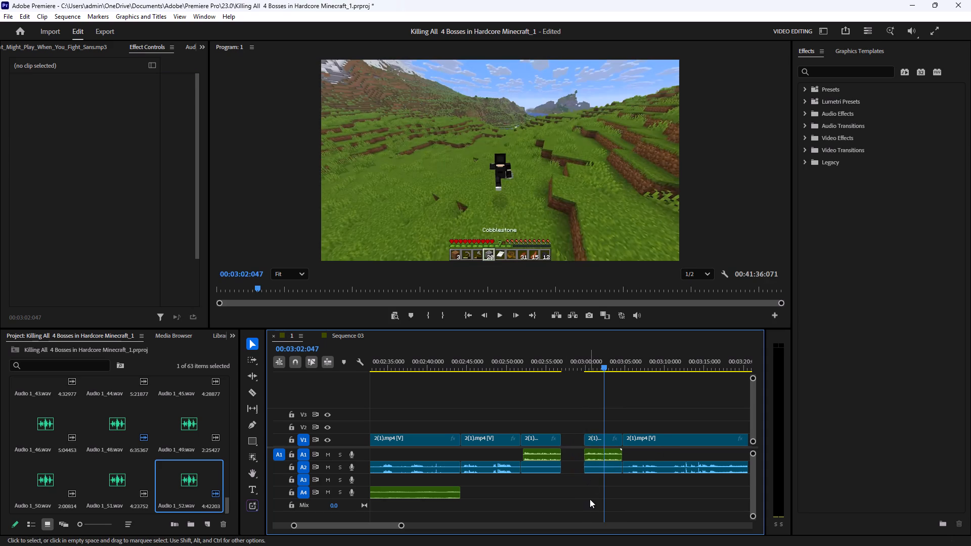
Close the gap between the 2:57 cut and the trimmed 2(1).mp4 clip with its voice-over.
{"action": "left_click_drag", "start_coordinate": [621, 491], "coordinate": [595, 440]}
{"action": "left_click", "coordinate": [597, 440]}
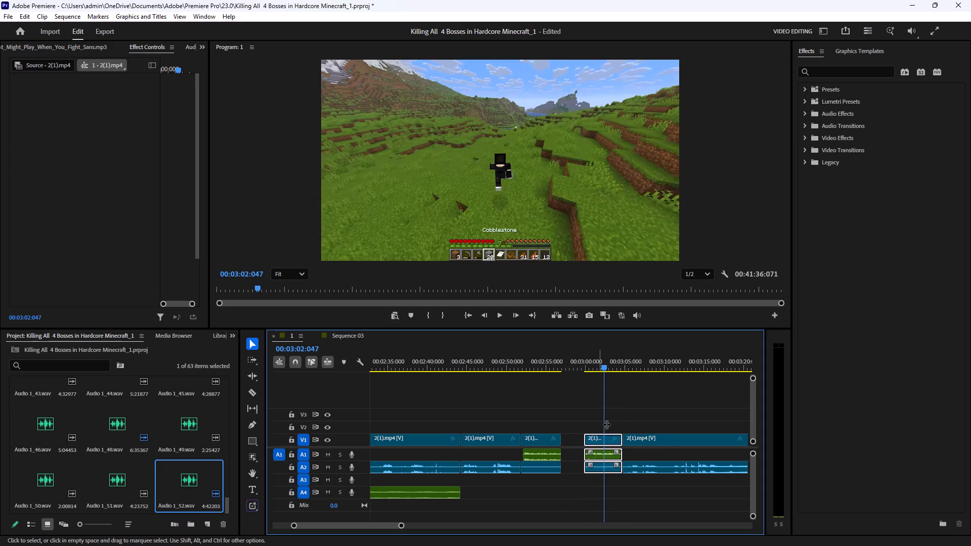
{"action": "left_click", "coordinate": [646, 398]}
{"action": "left_click", "coordinate": [577, 438]}
{"action": "key", "text": "BackSpace"}
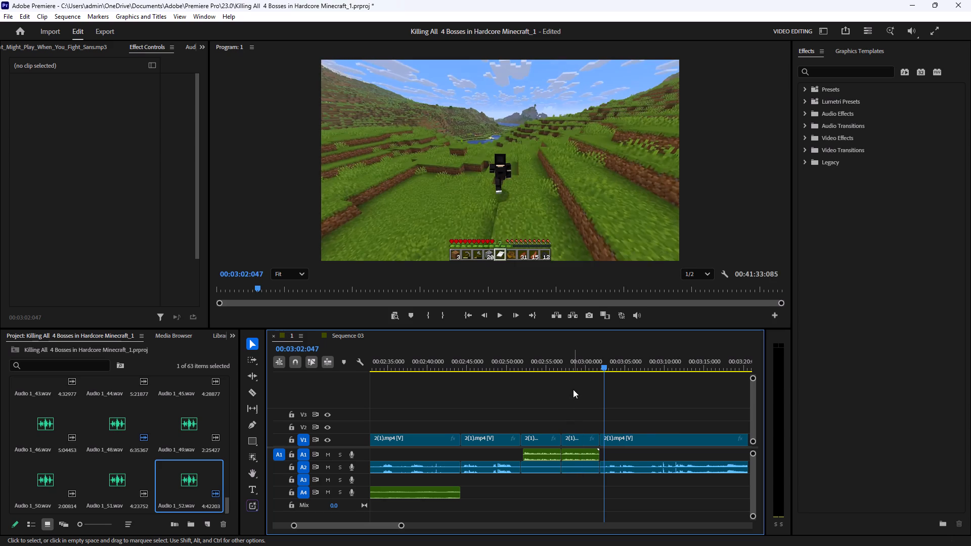
Place the playhead at about 2:56 in the sequence and save the project.
{"action": "left_click", "coordinate": [562, 366]}
{"action": "left_click", "coordinate": [623, 381]}
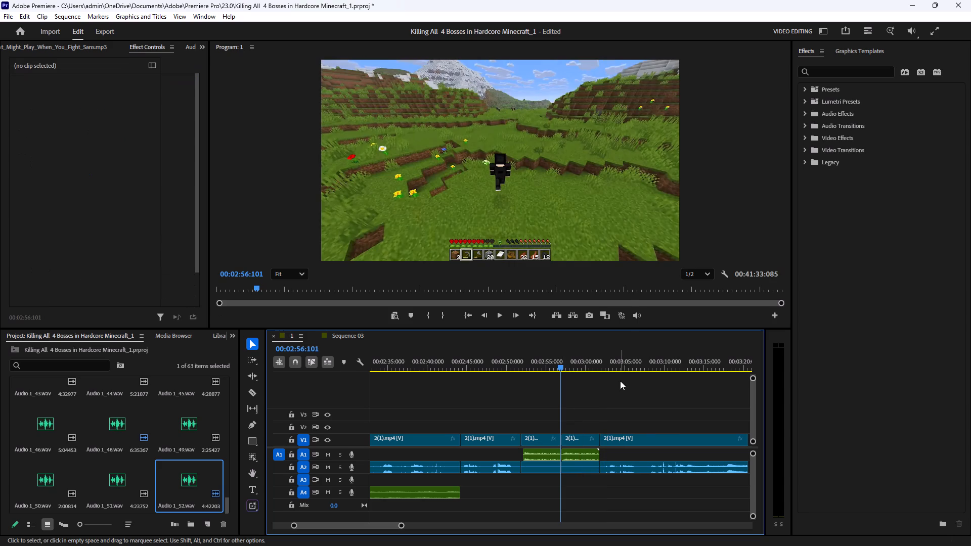
{"action": "key", "text": "ctrl+s"}
Play back the sequence from about 2:56 to 3:06 to check the new voice-over and the gameplay that follows.
{"action": "left_click", "coordinate": [502, 317]}
{"action": "left_click", "coordinate": [654, 403]}
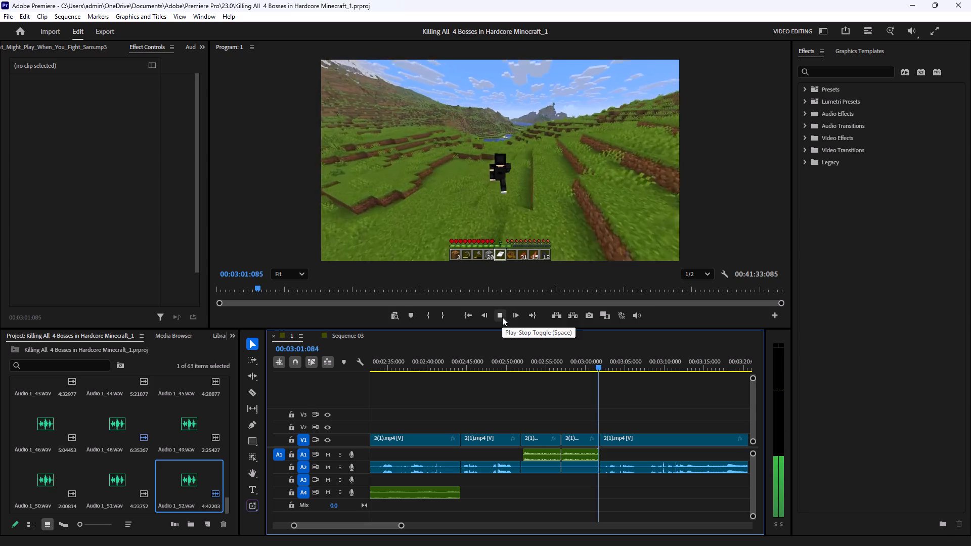
{"action": "double_click", "coordinate": [502, 317]}
{"action": "left_click", "coordinate": [502, 317]}
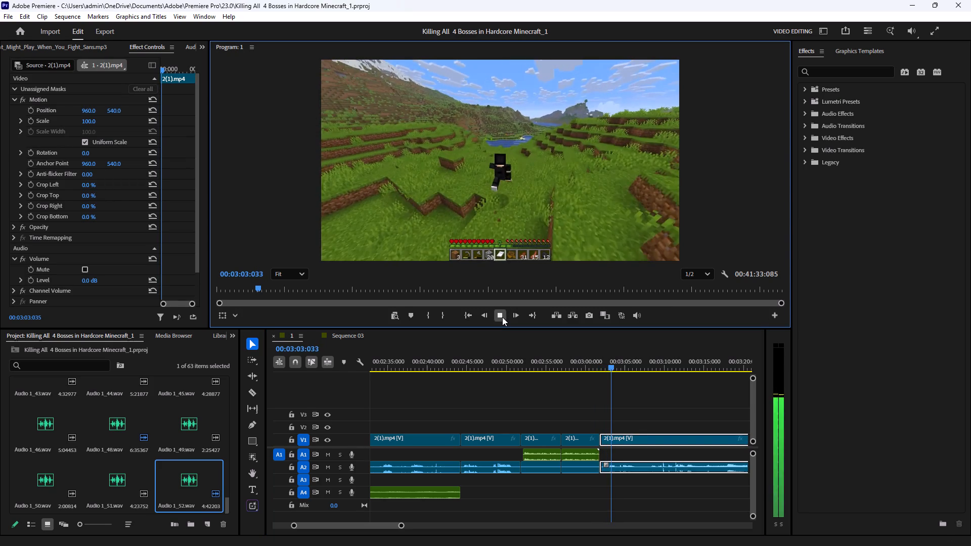
{"action": "left_click", "coordinate": [502, 317]}
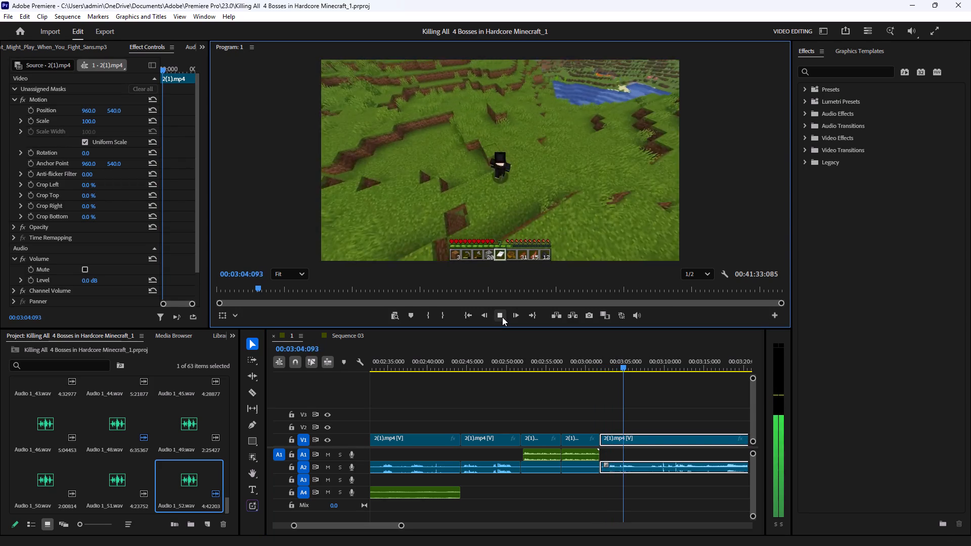
{"action": "left_click", "coordinate": [502, 317]}
{"action": "left_click", "coordinate": [502, 317]}
{"action": "left_click", "coordinate": [502, 317]}
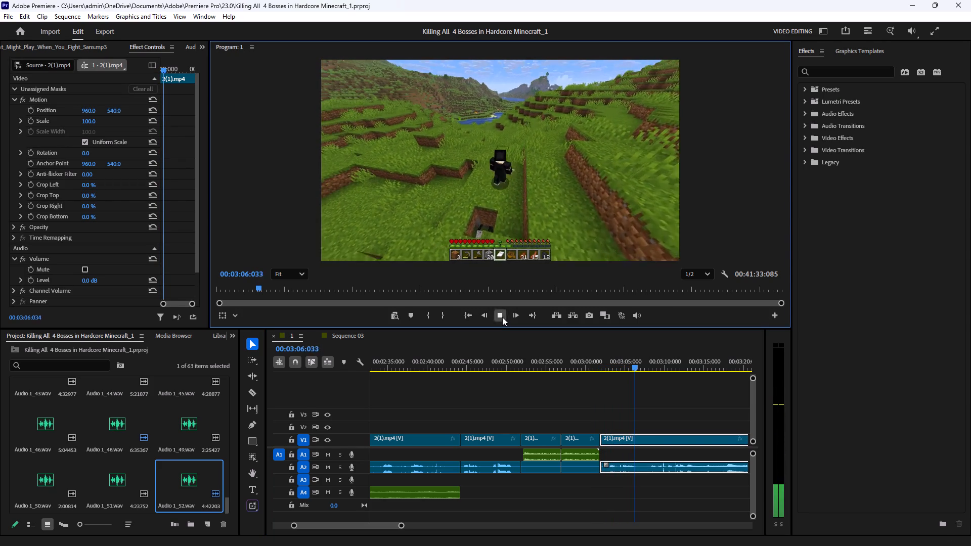
{"action": "left_click", "coordinate": [675, 389]}
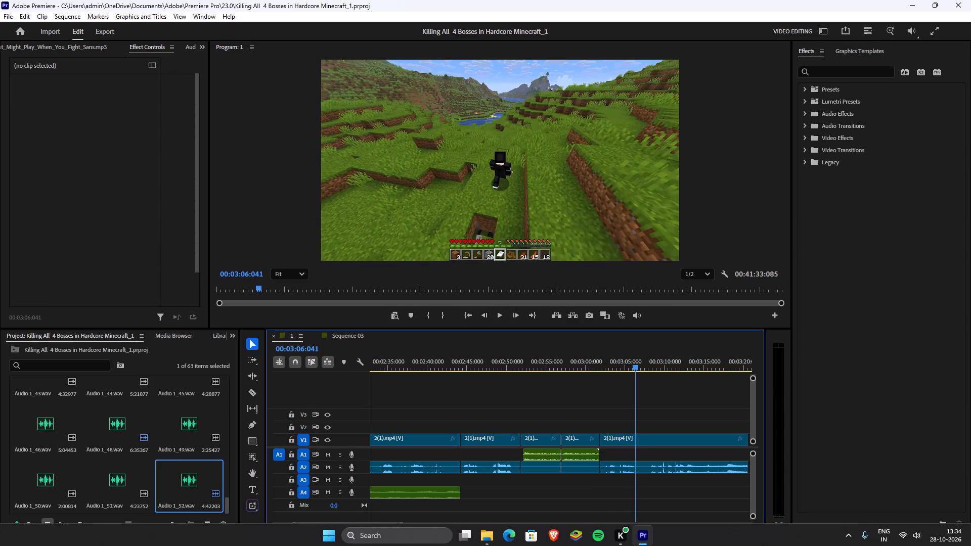
Switch to File Explorer, open the Battle_fight music folder inside Music, and preview Adventure_Awaits.mp3.
{"action": "left_click", "coordinate": [492, 530]}
{"action": "left_click", "coordinate": [614, 368]}
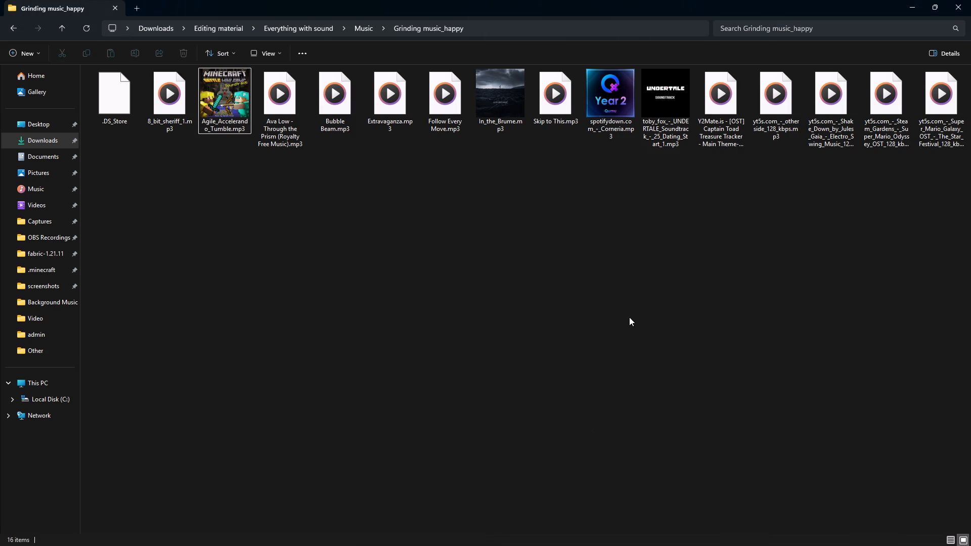
{"action": "left_click", "coordinate": [17, 24]}
{"action": "left_click", "coordinate": [431, 301]}
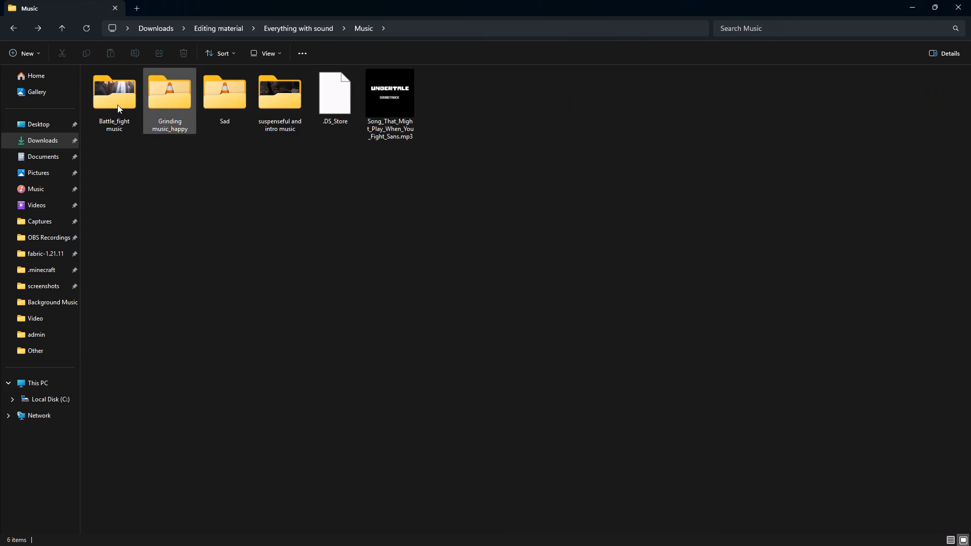
{"action": "double_click", "coordinate": [117, 105]}
{"action": "left_click", "coordinate": [267, 287]}
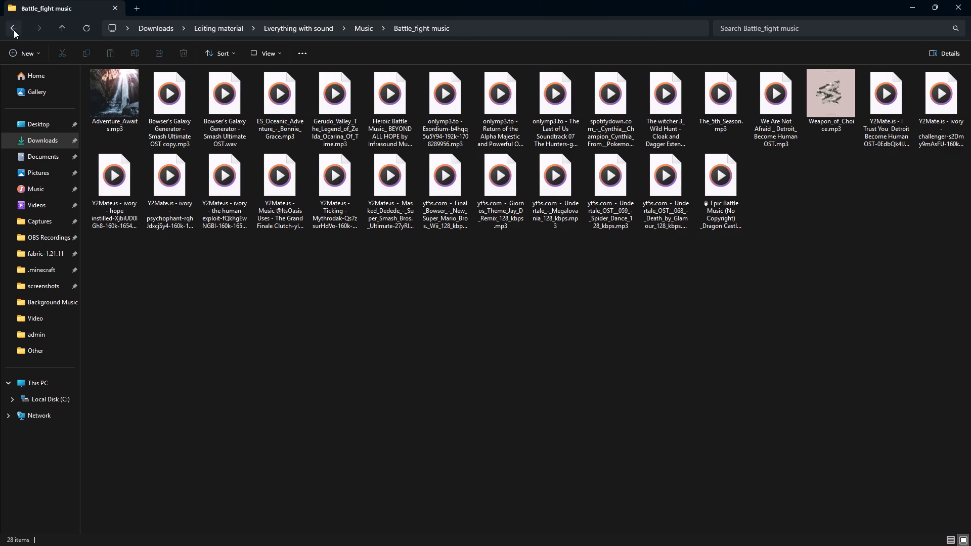
{"action": "double_click", "coordinate": [115, 110]}
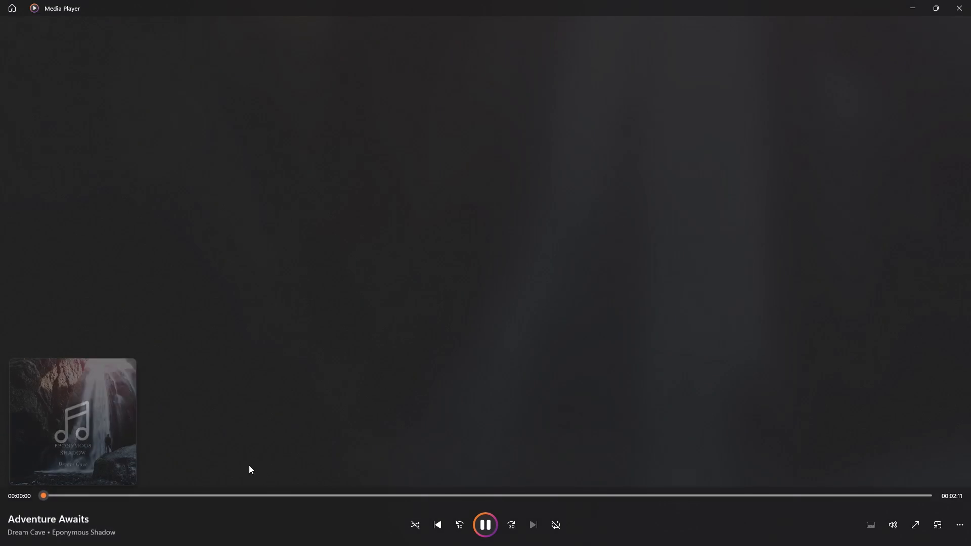
{"action": "left_click", "coordinate": [970, 0]}
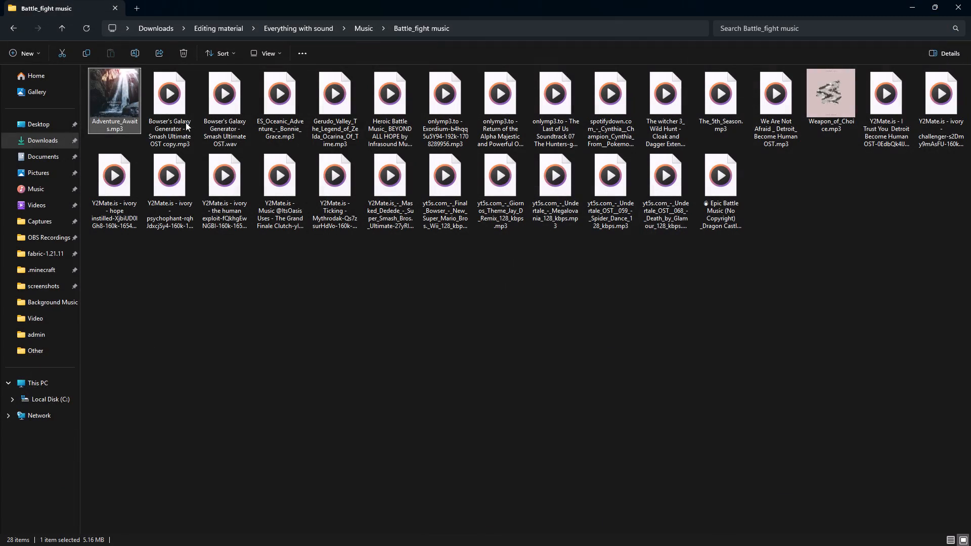
{"action": "double_click", "coordinate": [176, 122]}
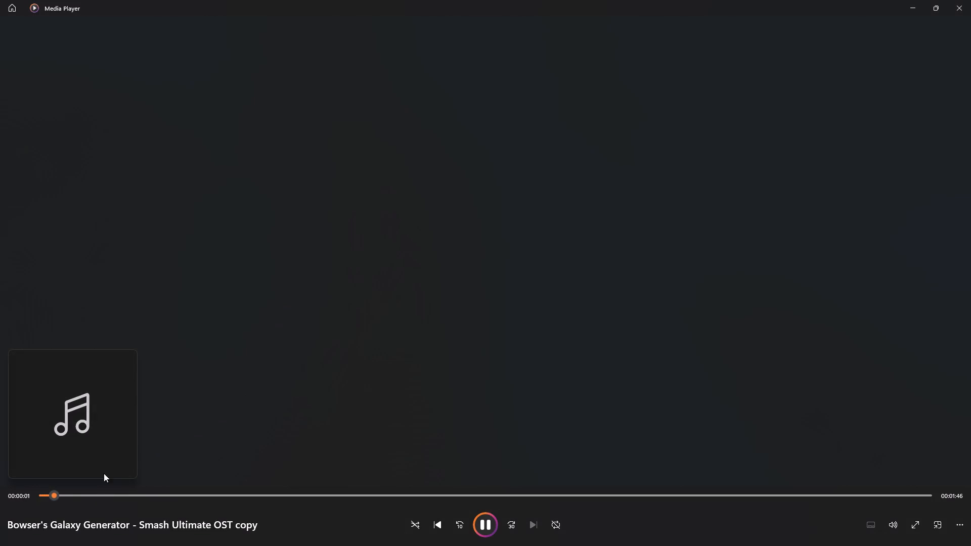
{"action": "left_click_drag", "start_coordinate": [95, 491], "coordinate": [293, 484]}
{"action": "left_click", "coordinate": [970, 0]}
{"action": "double_click", "coordinate": [220, 135]}
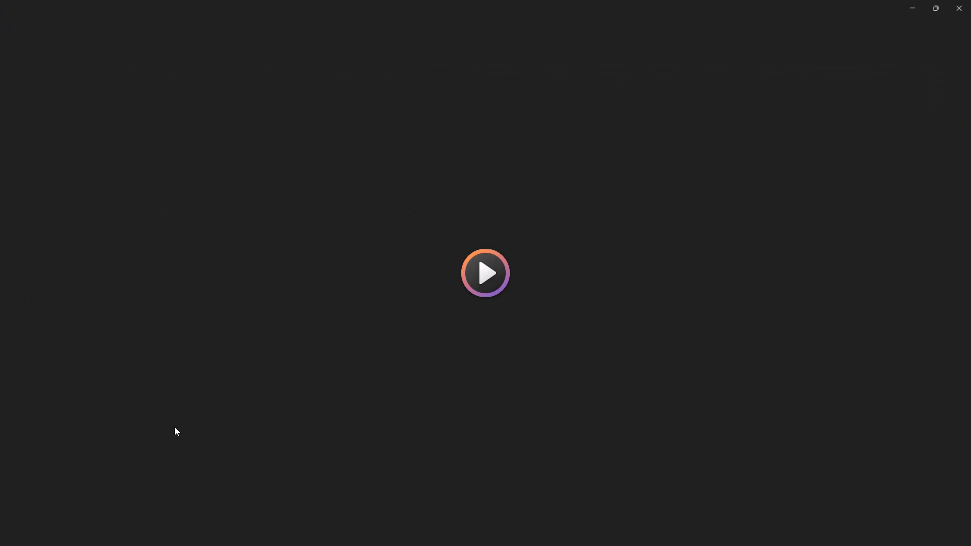
{"action": "left_click_drag", "start_coordinate": [111, 503], "coordinate": [481, 460]}
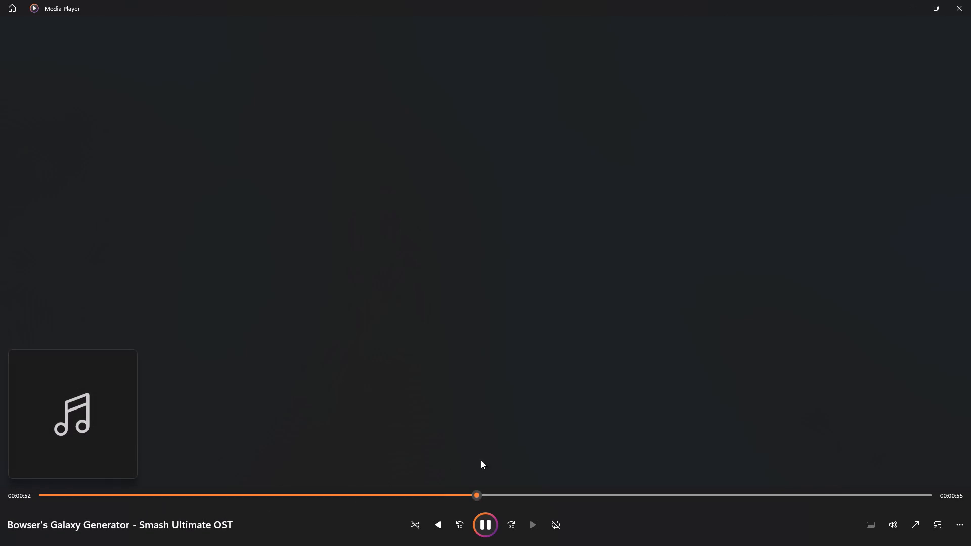
{"action": "left_click_drag", "start_coordinate": [481, 460], "coordinate": [478, 461]}
{"action": "left_click", "coordinate": [970, 0]}
Preview the Oceanic Adventure and Gerudo Valley tracks, skipping ahead to later passages in each.
{"action": "double_click", "coordinate": [278, 129]}
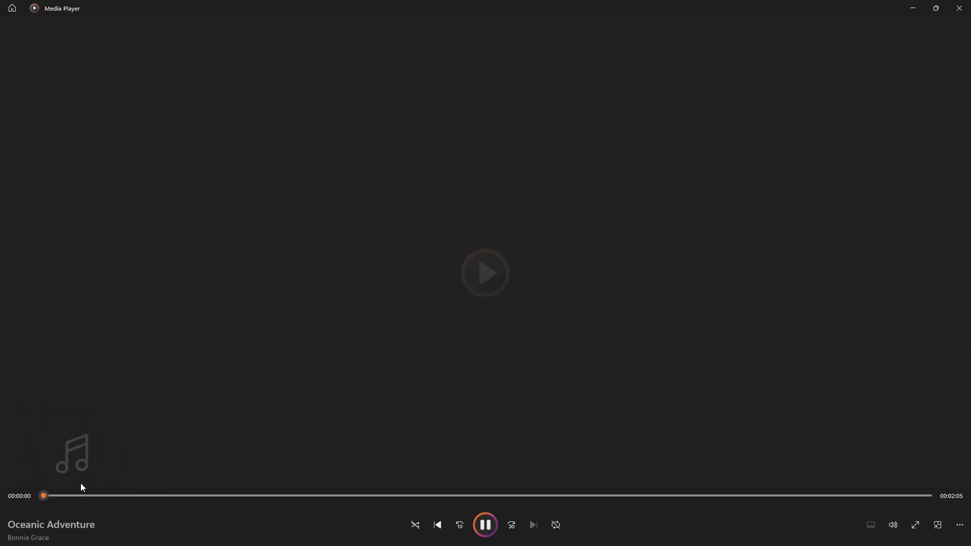
{"action": "left_click_drag", "start_coordinate": [95, 496], "coordinate": [317, 505]}
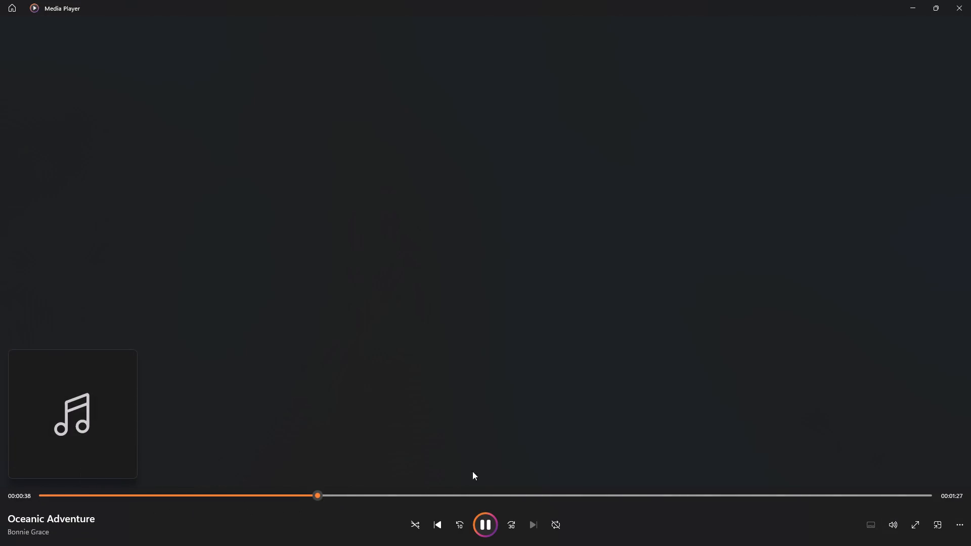
{"action": "left_click", "coordinate": [970, 0]}
{"action": "double_click", "coordinate": [338, 132]}
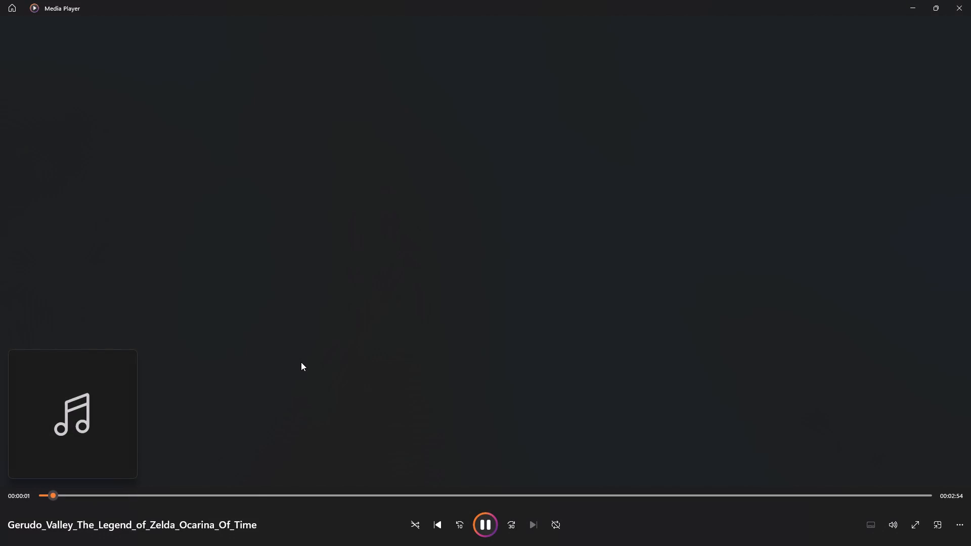
{"action": "left_click_drag", "start_coordinate": [350, 493], "coordinate": [469, 491]}
{"action": "left_click", "coordinate": [970, 2]}
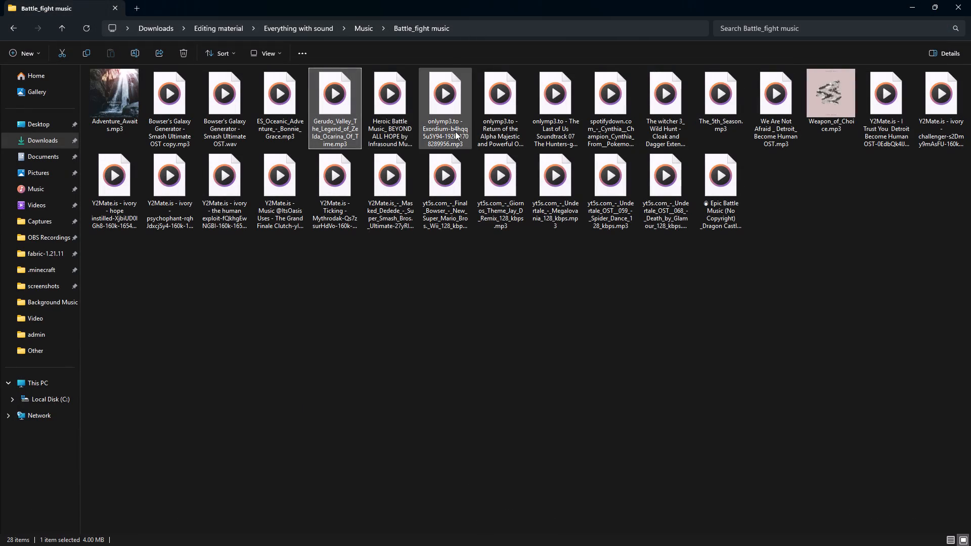
Preview Heroic Battle Music_ BEYOND ALL HOPE and the Exordium track, sampling several passages of each.
{"action": "double_click", "coordinate": [409, 131]}
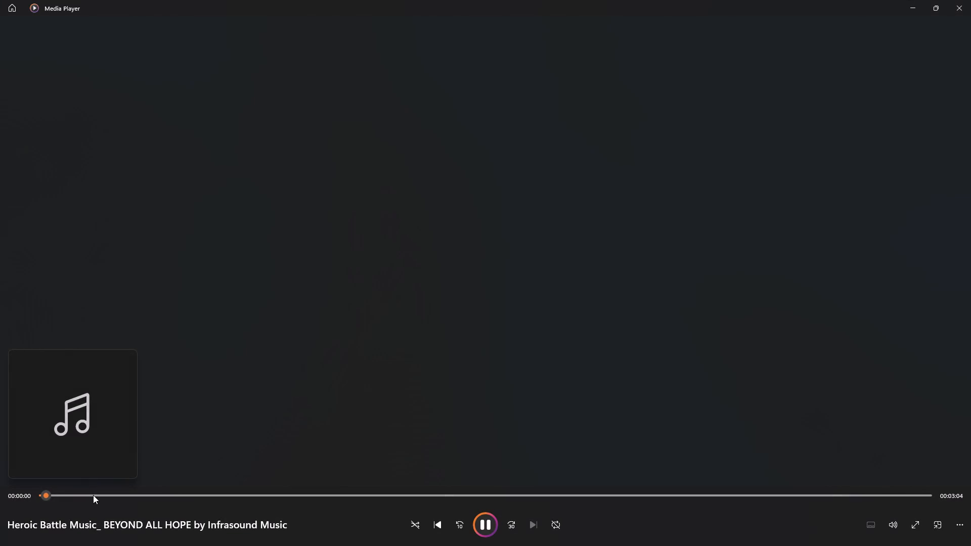
{"action": "left_click_drag", "start_coordinate": [96, 497], "coordinate": [169, 502]}
{"action": "left_click_drag", "start_coordinate": [301, 497], "coordinate": [319, 495]}
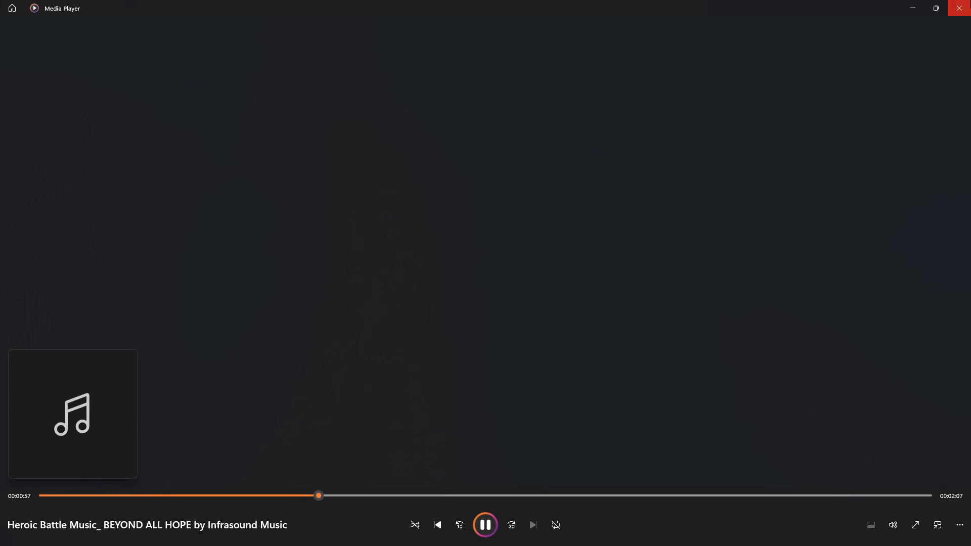
{"action": "left_click", "coordinate": [970, 0]}
{"action": "double_click", "coordinate": [448, 124]}
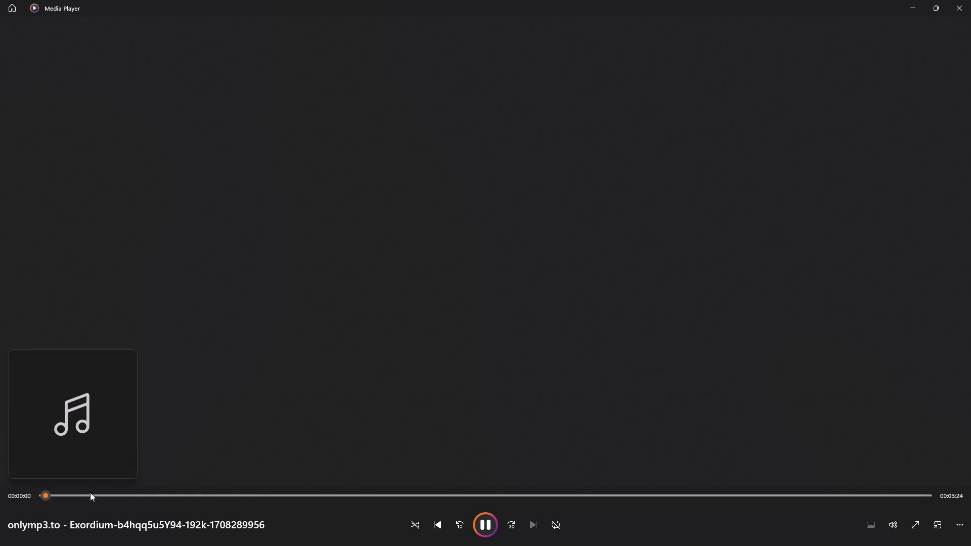
{"action": "left_click_drag", "start_coordinate": [119, 500], "coordinate": [156, 500]}
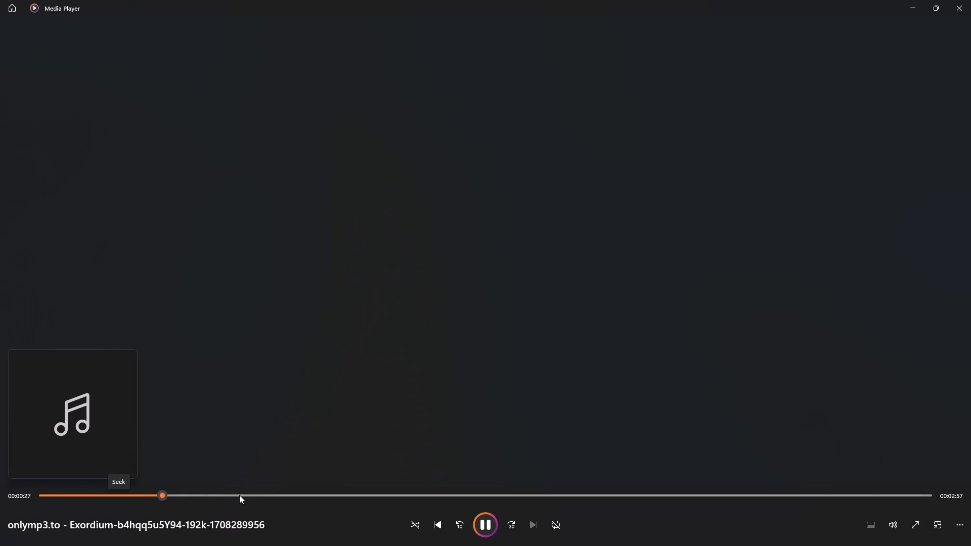
{"action": "left_click_drag", "start_coordinate": [243, 494], "coordinate": [334, 491]}
{"action": "left_click_drag", "start_coordinate": [437, 499], "coordinate": [552, 487]}
{"action": "left_click", "coordinate": [970, 0]}
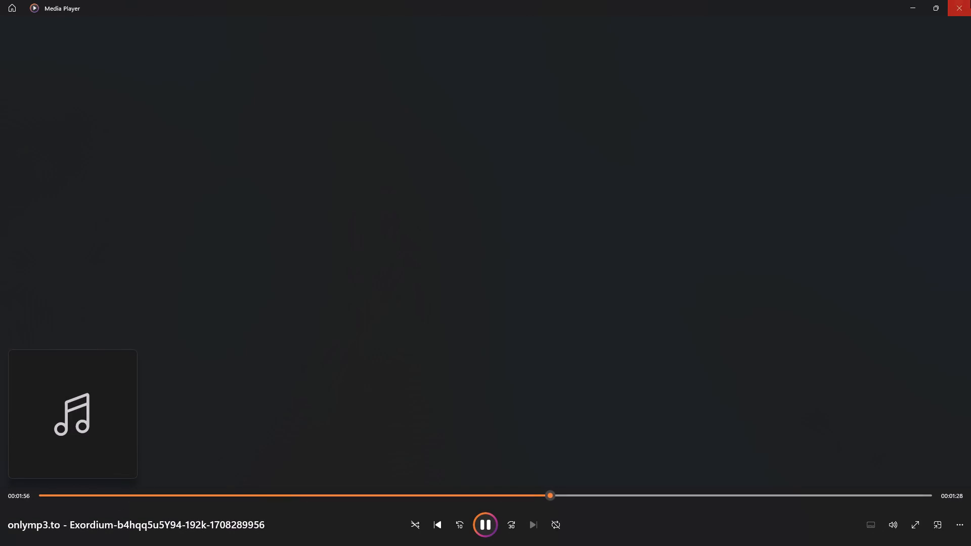
Preview the Return of the Alpha Majestic and Powerful Orchestra track, sampling passages up to about 1:39.
{"action": "double_click", "coordinate": [505, 125]}
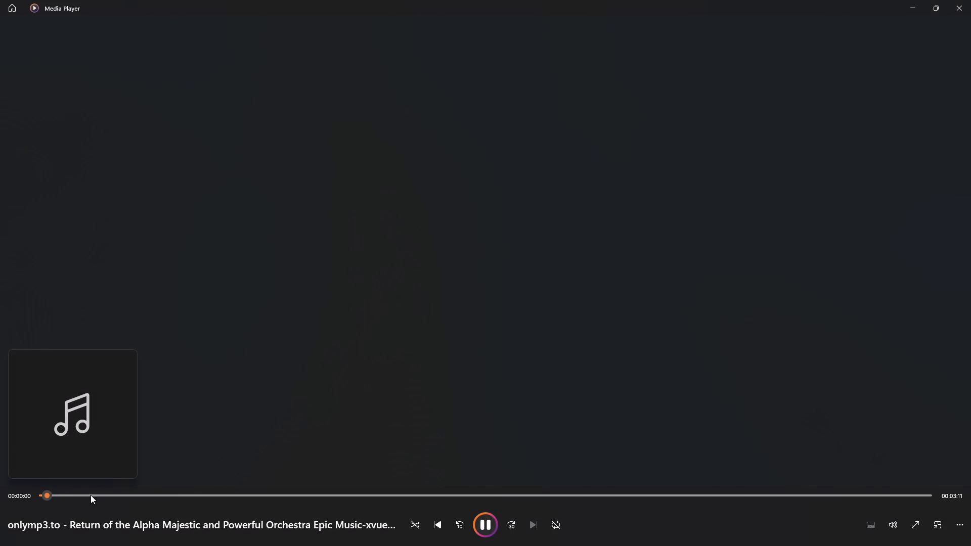
{"action": "left_click_drag", "start_coordinate": [88, 497], "coordinate": [131, 503]}
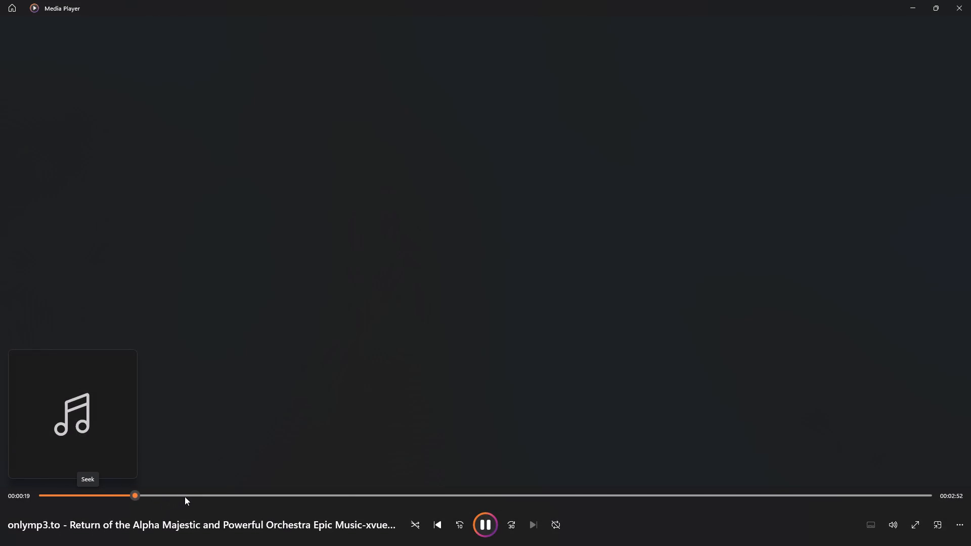
{"action": "left_click_drag", "start_coordinate": [186, 496], "coordinate": [342, 501]}
{"action": "left_click_drag", "start_coordinate": [457, 493], "coordinate": [499, 497]}
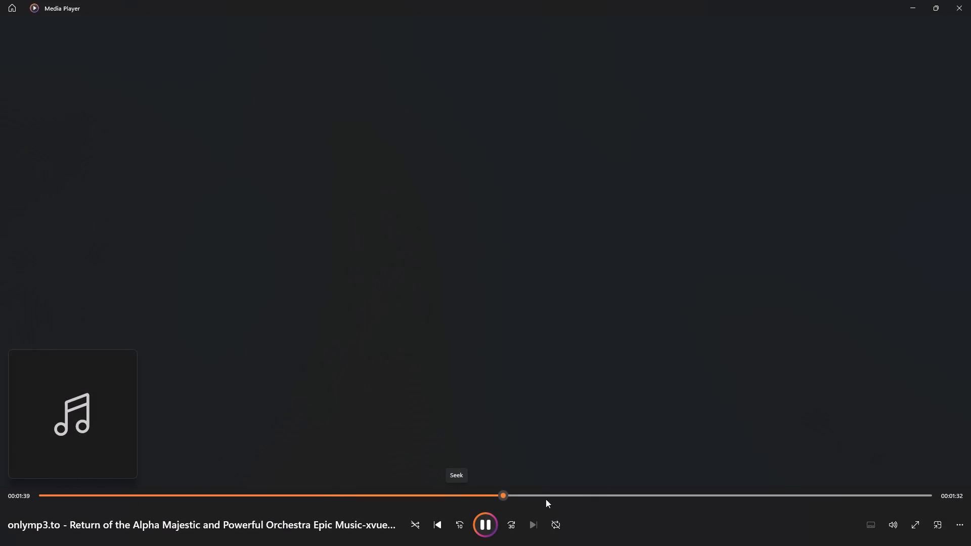
{"action": "left_click", "coordinate": [970, 0]}
Preview The Last of Us Soundtrack 07 The Hunters, sampling passages throughout and rechecking its opening part.
{"action": "double_click", "coordinate": [554, 116]}
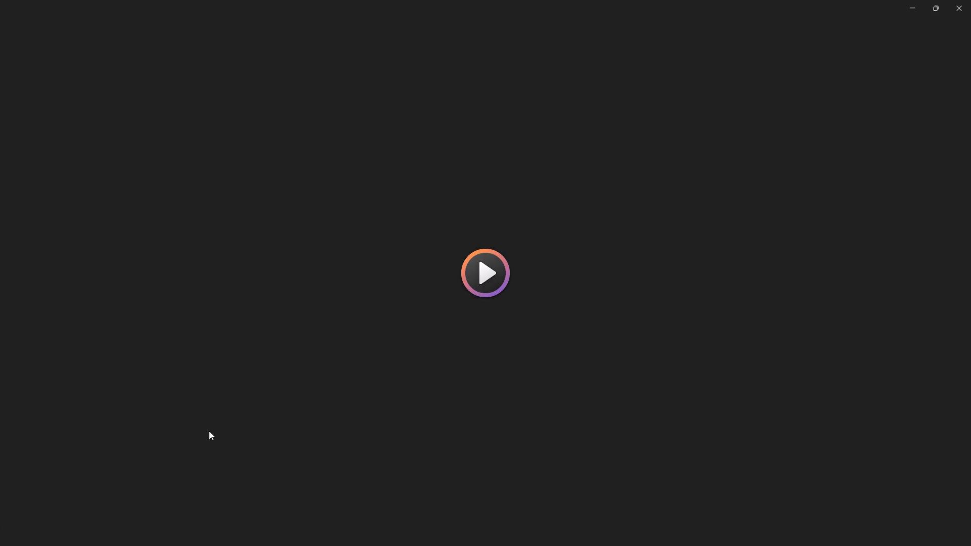
{"action": "left_click_drag", "start_coordinate": [124, 496], "coordinate": [153, 499]}
{"action": "left_click_drag", "start_coordinate": [223, 491], "coordinate": [228, 491]}
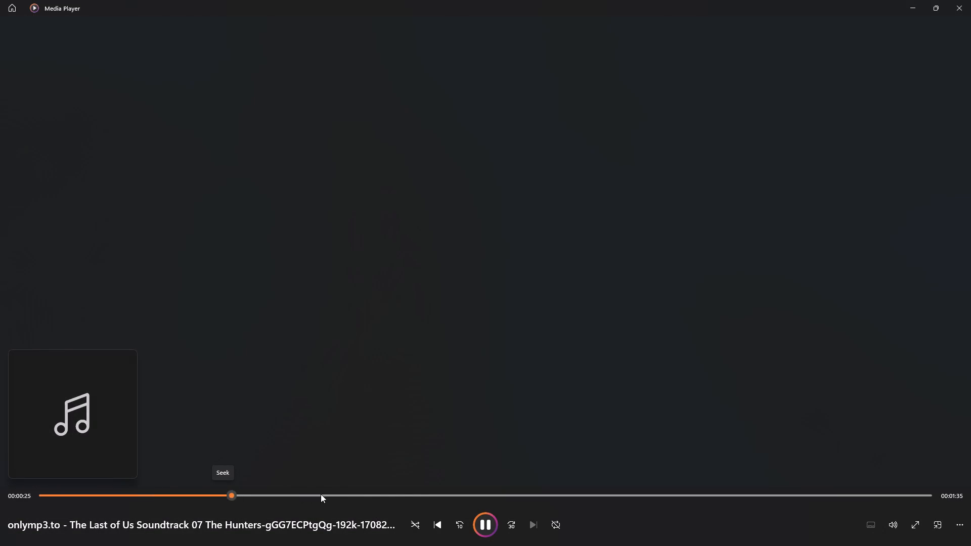
{"action": "left_click", "coordinate": [321, 494]}
{"action": "left_click", "coordinate": [418, 495]}
{"action": "left_click_drag", "start_coordinate": [532, 494], "coordinate": [537, 494]}
{"action": "left_click", "coordinate": [654, 492]}
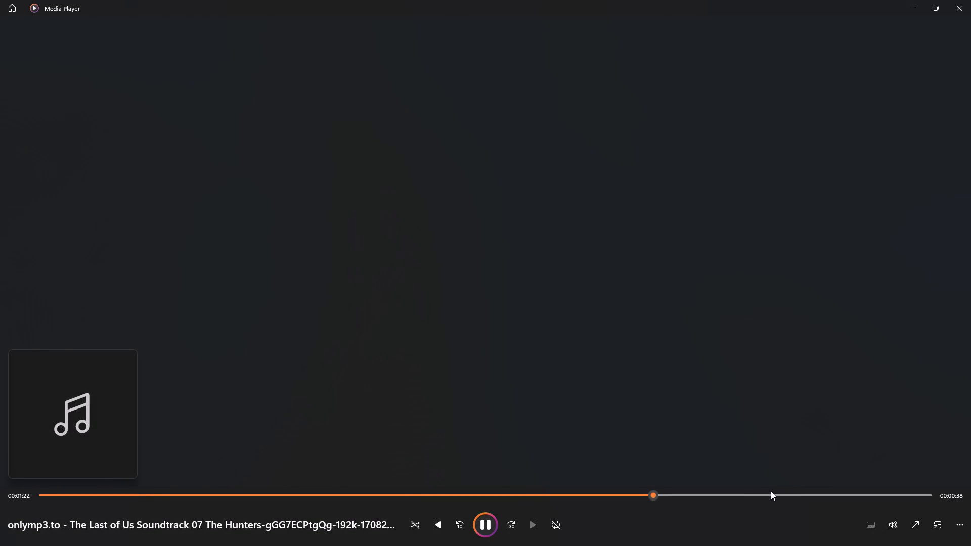
{"action": "left_click", "coordinate": [62, 499]}
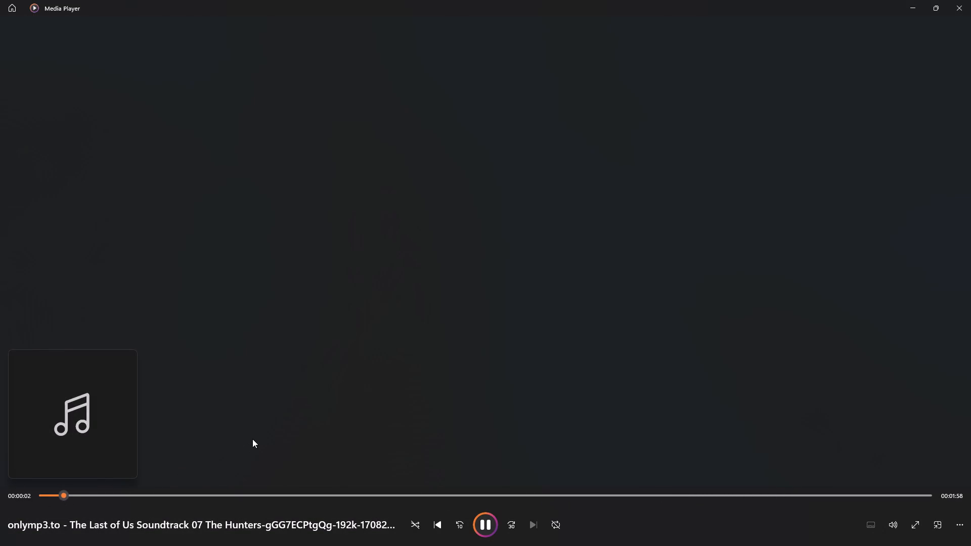
{"action": "left_click_drag", "start_coordinate": [89, 493], "coordinate": [97, 495]}
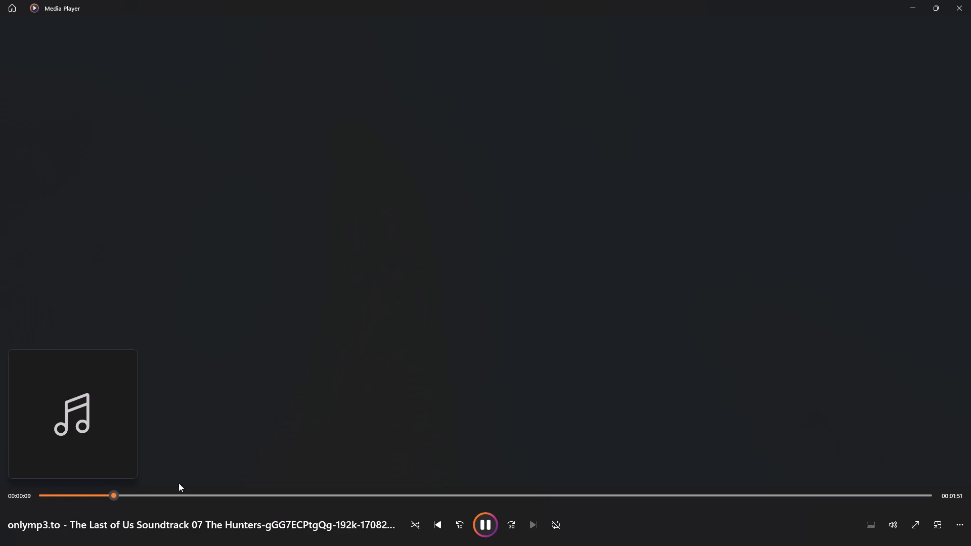
{"action": "left_click_drag", "start_coordinate": [139, 494], "coordinate": [149, 494]}
{"action": "left_click_drag", "start_coordinate": [192, 496], "coordinate": [204, 495]}
{"action": "left_click", "coordinate": [970, 0]}
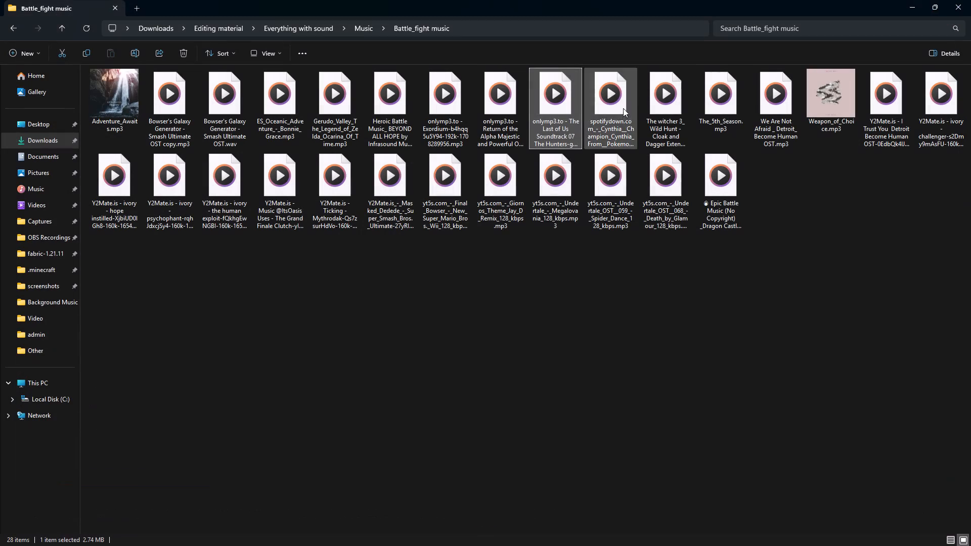
Preview the Champion Cynthia track from Pokémon, skipping ahead to about 0:59.
{"action": "double_click", "coordinate": [612, 112]}
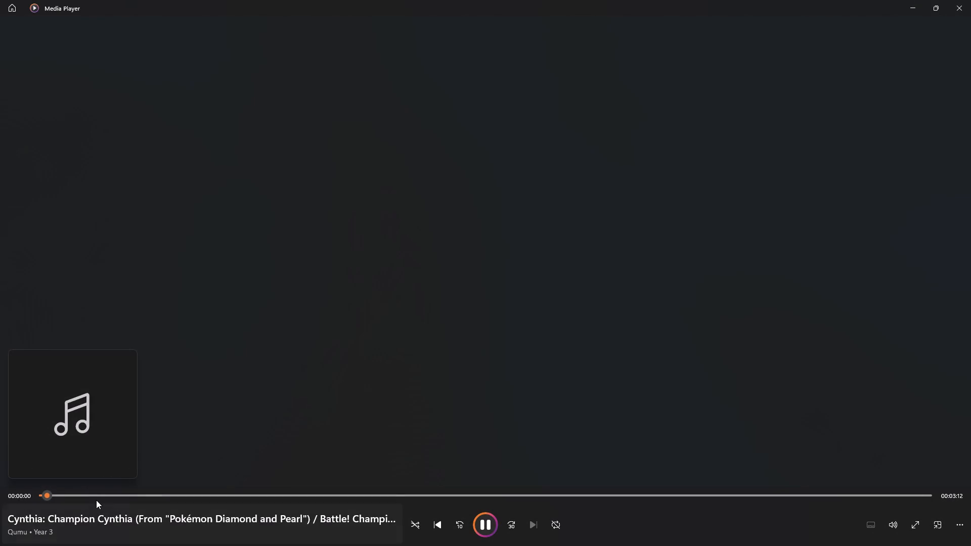
{"action": "left_click_drag", "start_coordinate": [99, 499], "coordinate": [145, 500]}
{"action": "left_click_drag", "start_coordinate": [215, 502], "coordinate": [315, 505]}
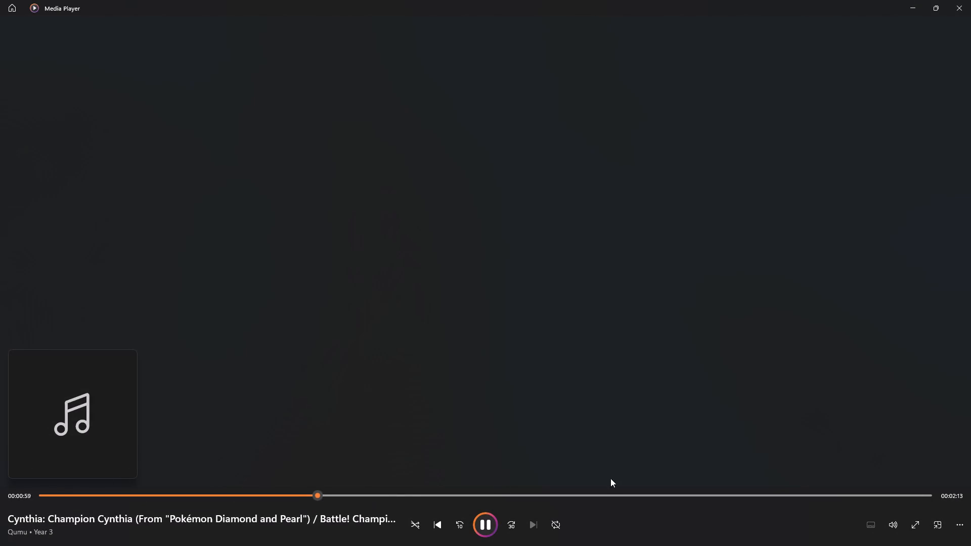
{"action": "left_click", "coordinate": [970, 0]}
Preview The Witcher 3 Wild Hunt track Cloak and Dagger Extended, sampling passages from its opening to beyond 3:32.
{"action": "double_click", "coordinate": [665, 133]}
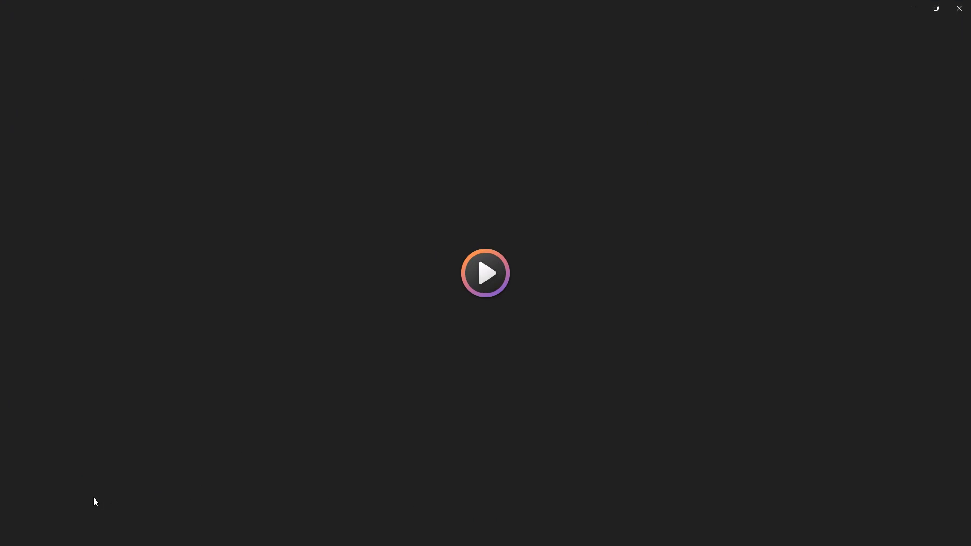
{"action": "left_click_drag", "start_coordinate": [91, 495], "coordinate": [101, 495]}
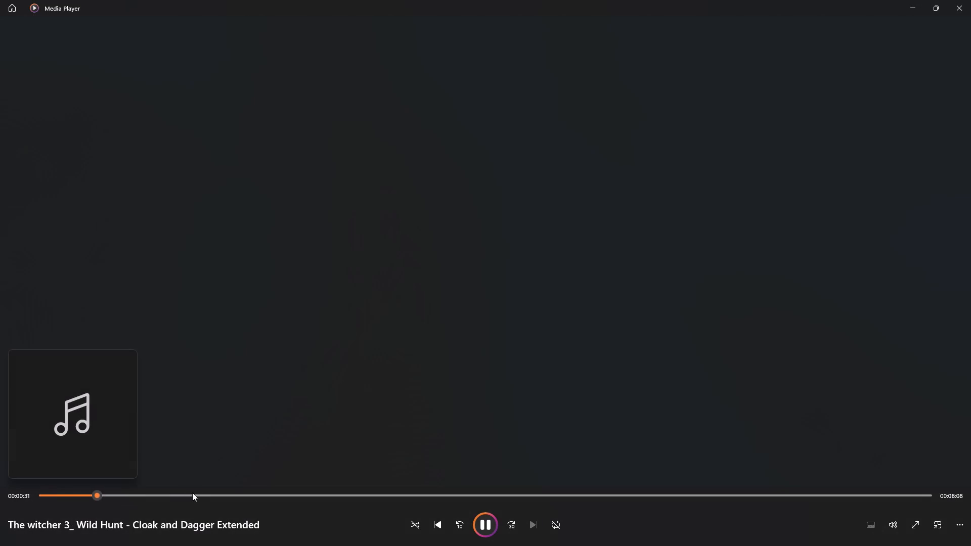
{"action": "left_click_drag", "start_coordinate": [192, 496], "coordinate": [244, 494]}
{"action": "left_click_drag", "start_coordinate": [362, 498], "coordinate": [425, 498]}
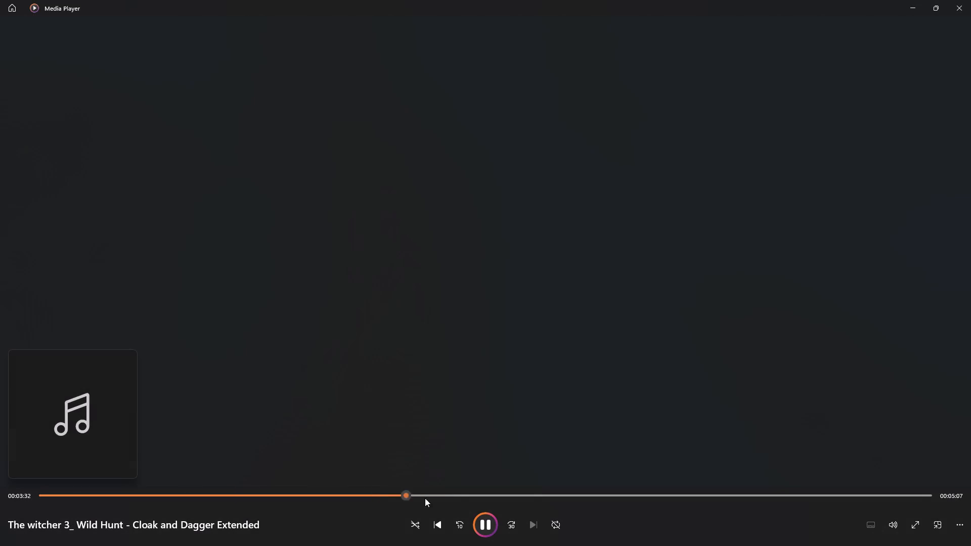
{"action": "left_click_drag", "start_coordinate": [425, 498], "coordinate": [455, 498]}
{"action": "left_click", "coordinate": [970, 0]}
Preview The 5th Season track, sampling passages throughout up to about 1:56.
{"action": "double_click", "coordinate": [712, 112]}
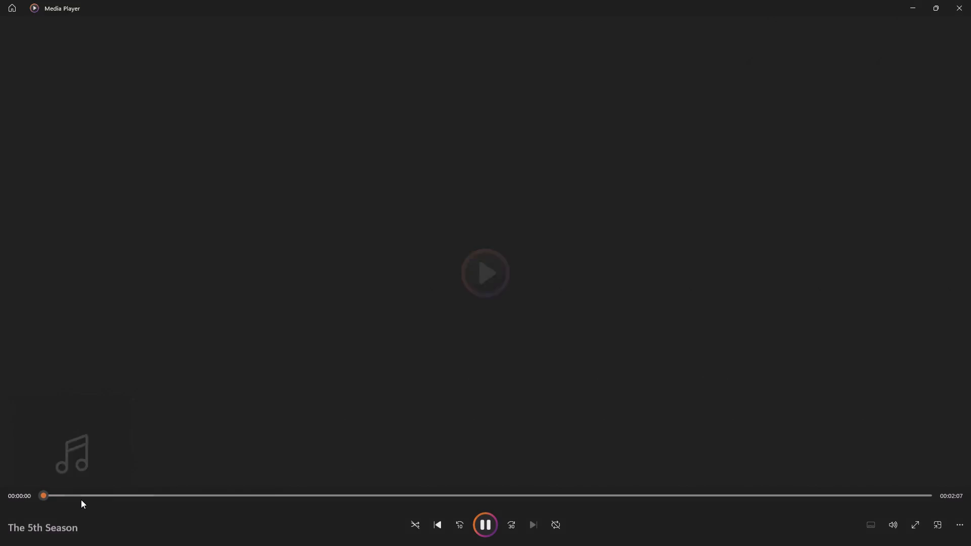
{"action": "left_click_drag", "start_coordinate": [78, 495], "coordinate": [91, 495]}
{"action": "left_click", "coordinate": [149, 498]}
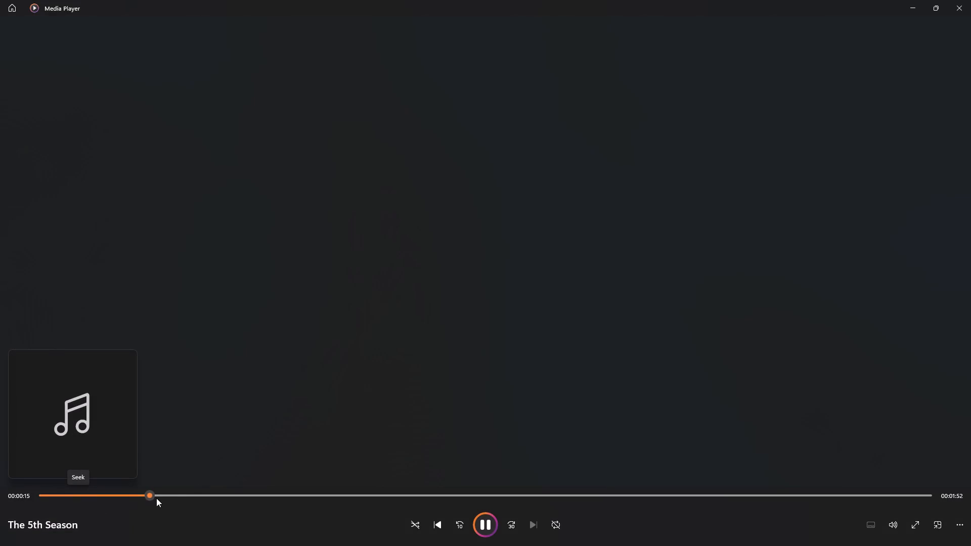
{"action": "left_click_drag", "start_coordinate": [229, 496], "coordinate": [238, 496]}
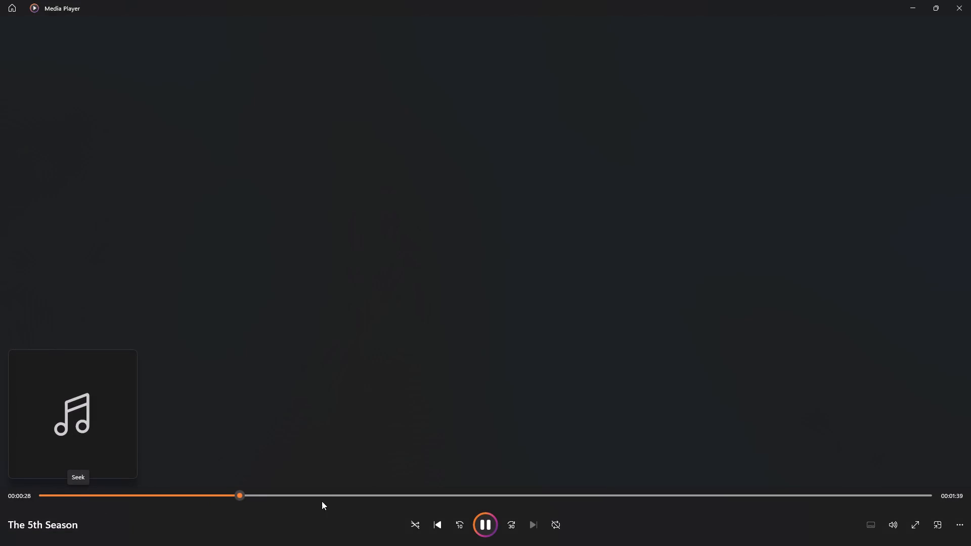
{"action": "left_click", "coordinate": [330, 497]}
{"action": "left_click", "coordinate": [434, 493]}
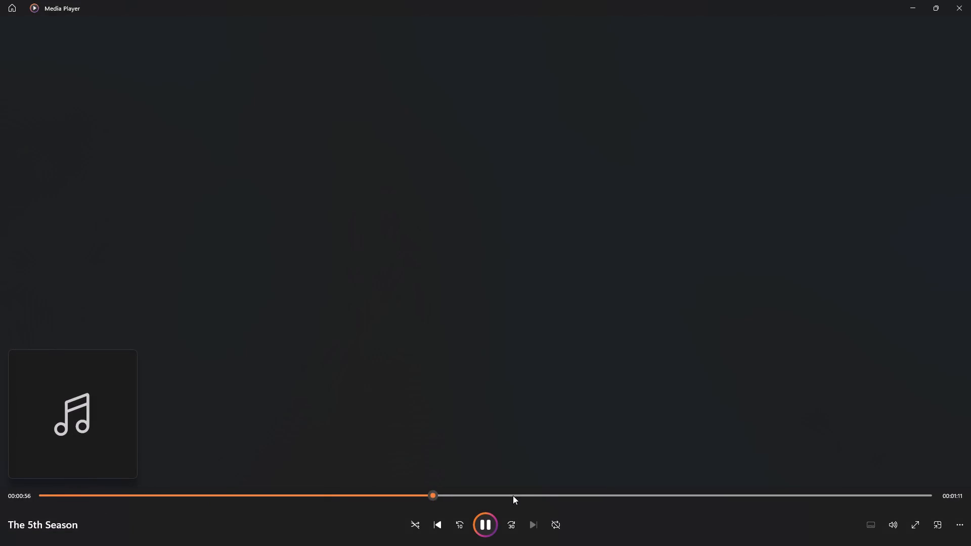
{"action": "left_click_drag", "start_coordinate": [531, 495], "coordinate": [538, 494]}
{"action": "left_click_drag", "start_coordinate": [612, 497], "coordinate": [619, 496]}
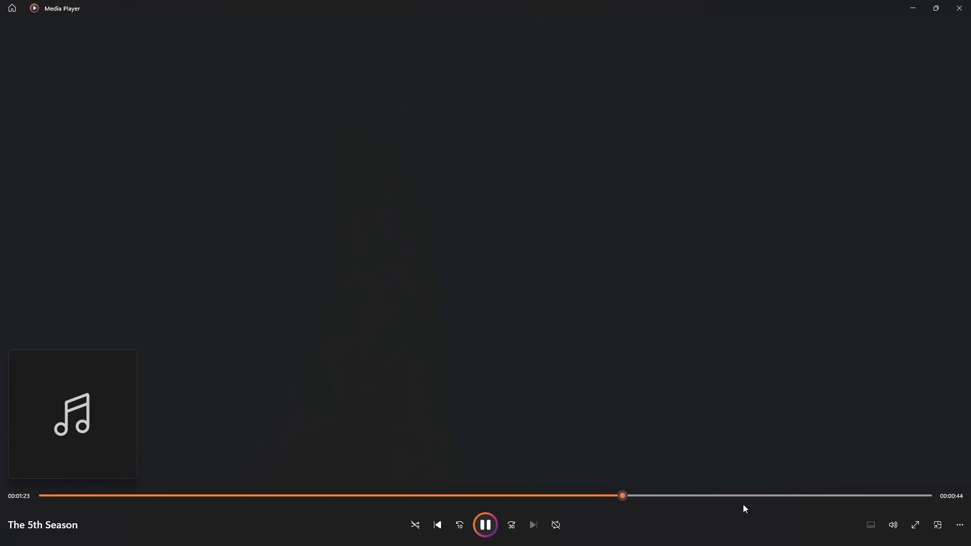
{"action": "left_click_drag", "start_coordinate": [752, 489], "coordinate": [783, 490]}
{"action": "left_click", "coordinate": [851, 492]}
{"action": "left_click", "coordinate": [970, 0]}
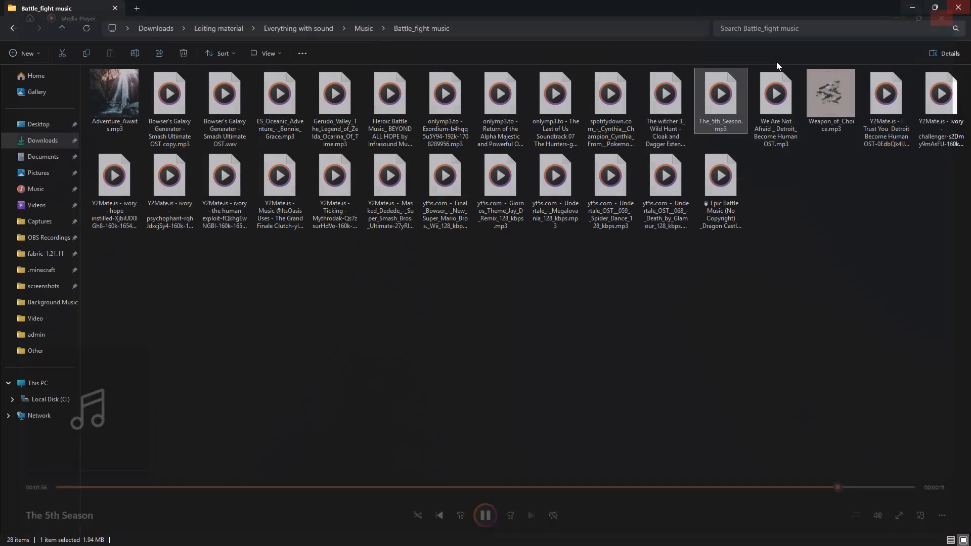
Preview the We Are Not Afraid track from the Detroit Become Human OST, sampling passages up to about 1:16.
{"action": "double_click", "coordinate": [772, 106]}
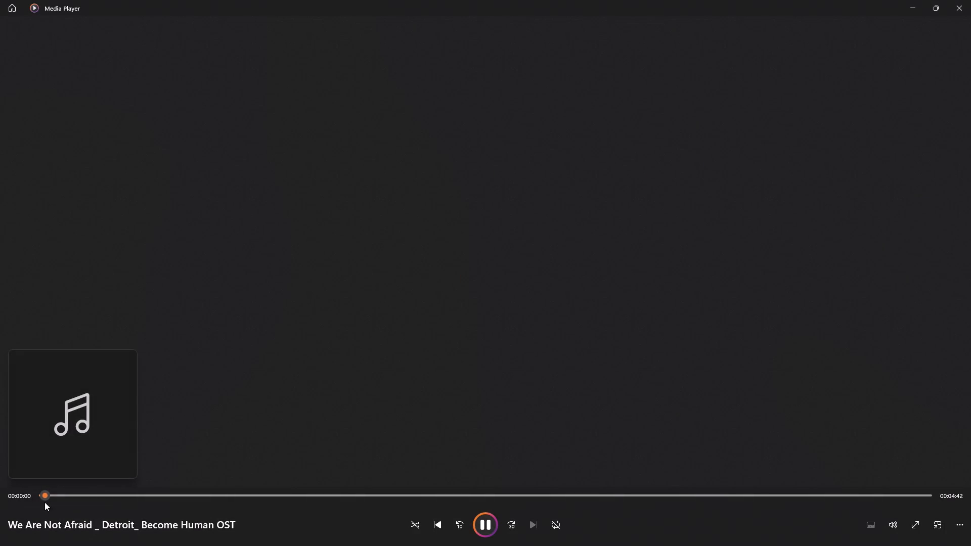
{"action": "left_click_drag", "start_coordinate": [86, 496], "coordinate": [104, 498]}
{"action": "left_click_drag", "start_coordinate": [165, 494], "coordinate": [194, 495]}
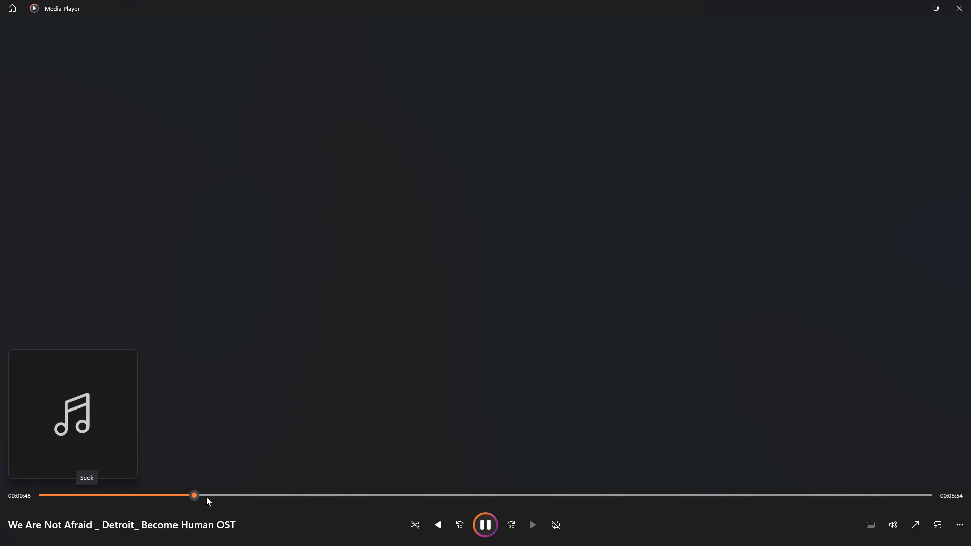
{"action": "left_click_drag", "start_coordinate": [268, 495], "coordinate": [283, 492]}
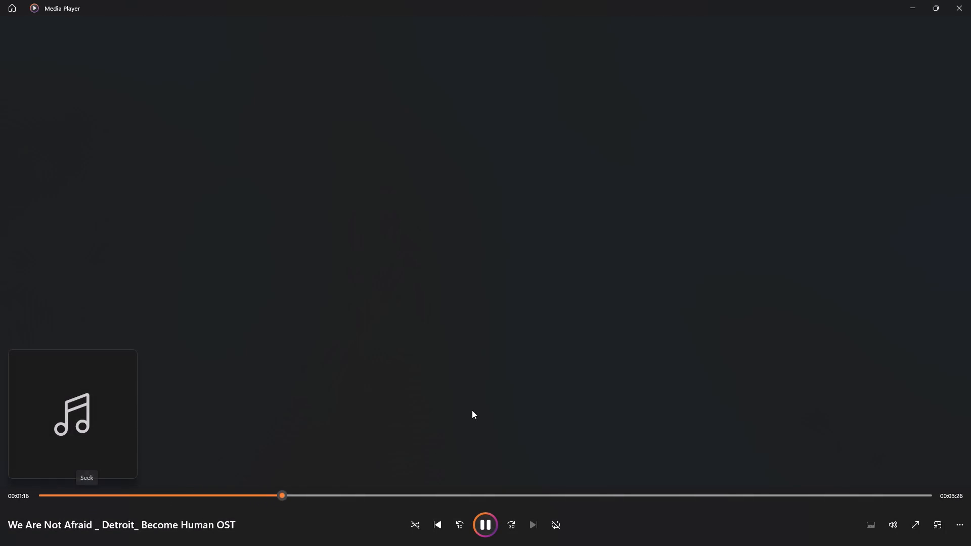
{"action": "left_click", "coordinate": [970, 0]}
Preview the Weapon of Choice track, skipping ahead to about 0:16 and then to a further passage.
{"action": "left_click_drag", "start_coordinate": [824, 294], "coordinate": [828, 284]}
{"action": "double_click", "coordinate": [844, 91]}
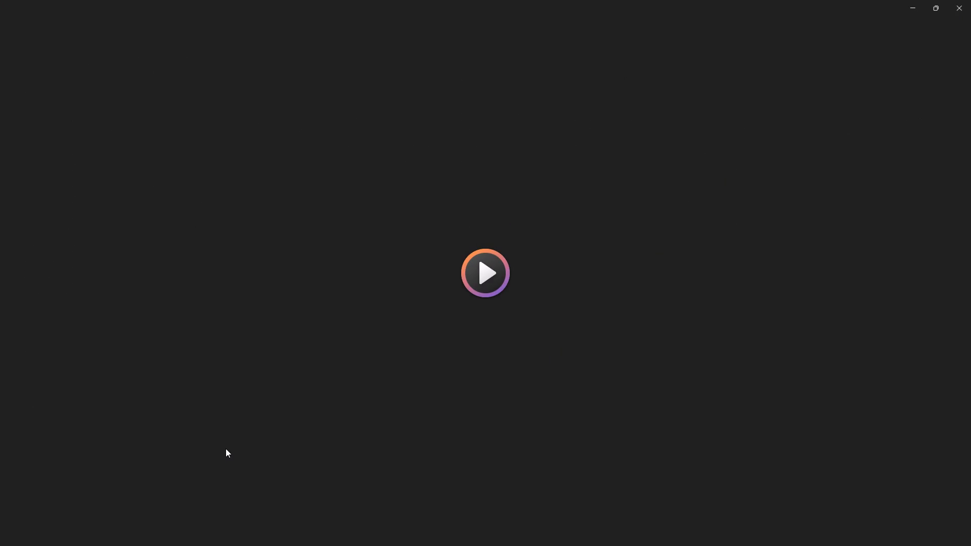
{"action": "left_click_drag", "start_coordinate": [78, 494], "coordinate": [165, 503]}
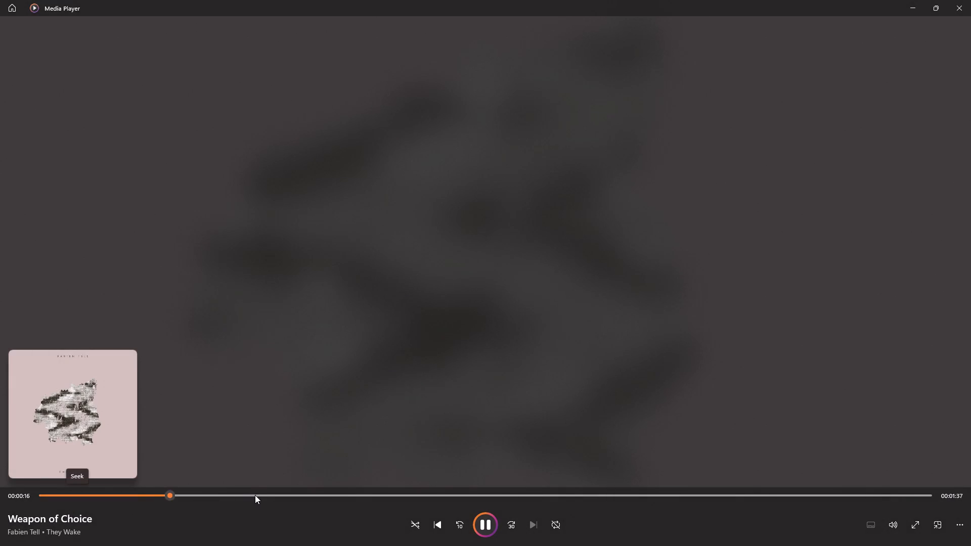
{"action": "left_click_drag", "start_coordinate": [255, 495], "coordinate": [354, 494]}
{"action": "left_click", "coordinate": [970, 0]}
Preview the I Trust You track from Detroit Become Human, sampling passages up to about 0:29.
{"action": "double_click", "coordinate": [897, 118]}
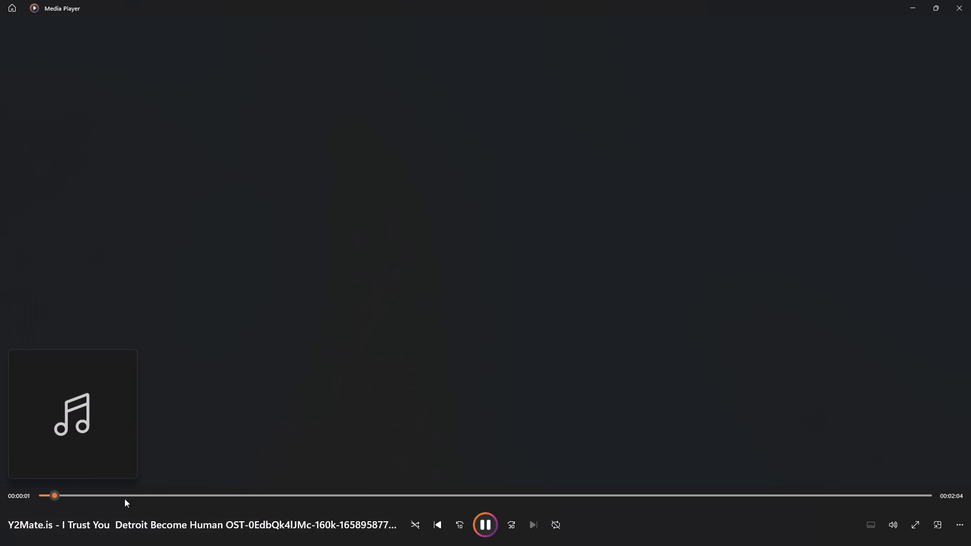
{"action": "left_click_drag", "start_coordinate": [133, 498], "coordinate": [159, 499]}
{"action": "left_click_drag", "start_coordinate": [235, 494], "coordinate": [248, 494]}
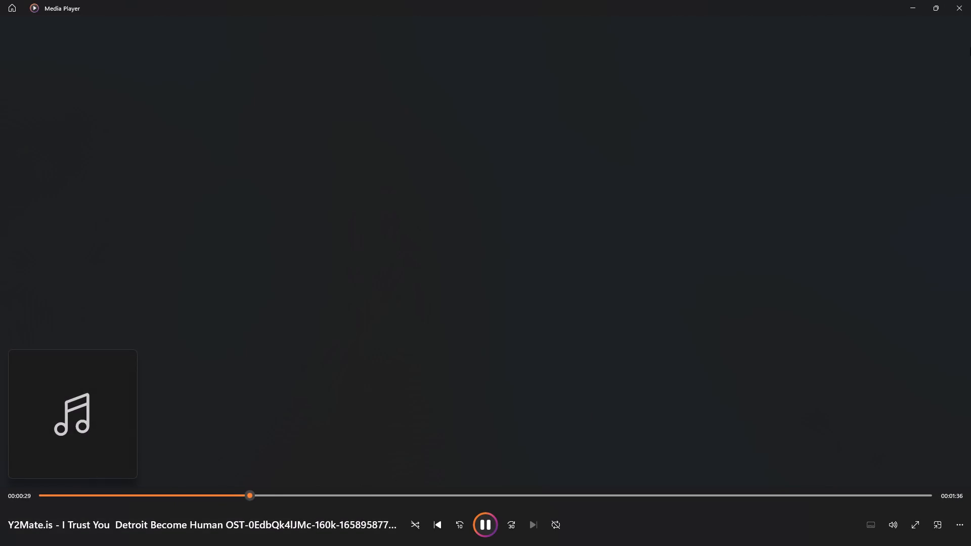
{"action": "left_click", "coordinate": [970, 0]}
Preview the ivory - challenger track, sampling passages from about 0:10 up to about 0:50.
{"action": "double_click", "coordinate": [930, 101]}
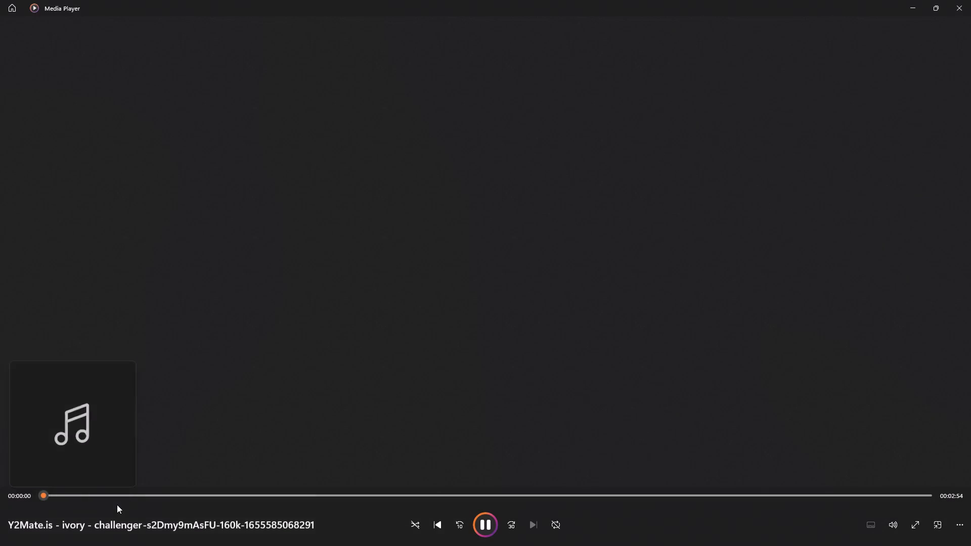
{"action": "left_click", "coordinate": [98, 496]}
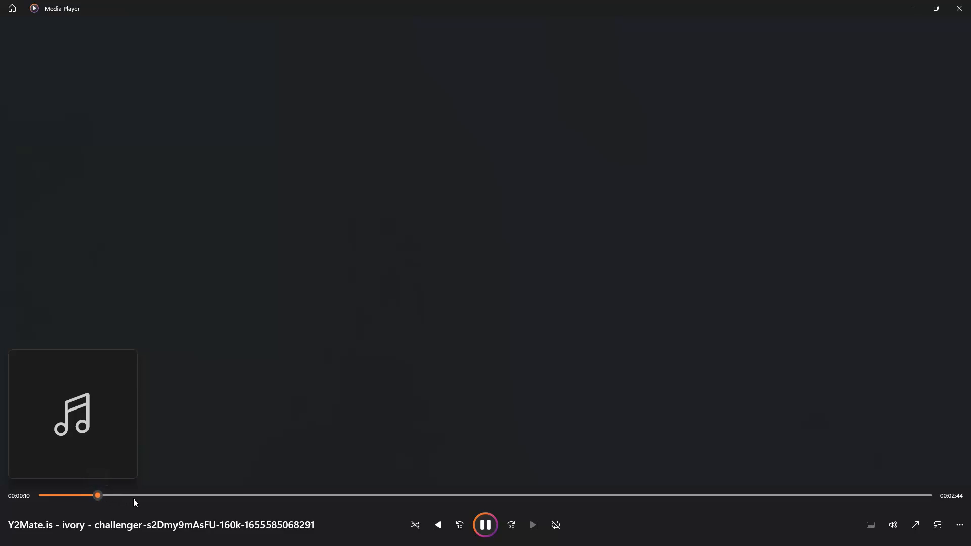
{"action": "left_click_drag", "start_coordinate": [155, 498], "coordinate": [169, 498]}
{"action": "left_click_drag", "start_coordinate": [264, 495], "coordinate": [297, 493]}
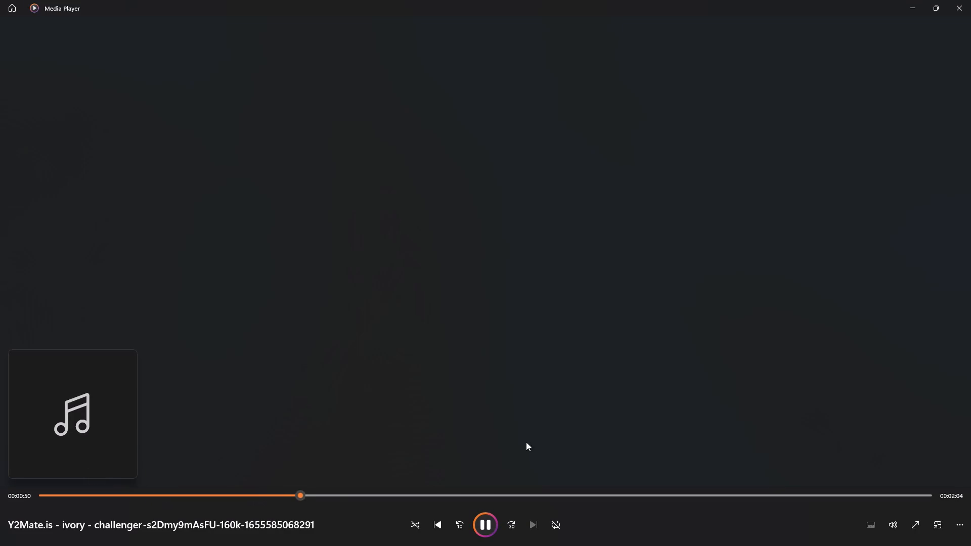
{"action": "left_click", "coordinate": [970, 0]}
Preview the ivory - hope instilled track, sampling passages at about 0:16, 0:32, 1:27 and beyond.
{"action": "left_click", "coordinate": [540, 363]}
{"action": "double_click", "coordinate": [119, 186]}
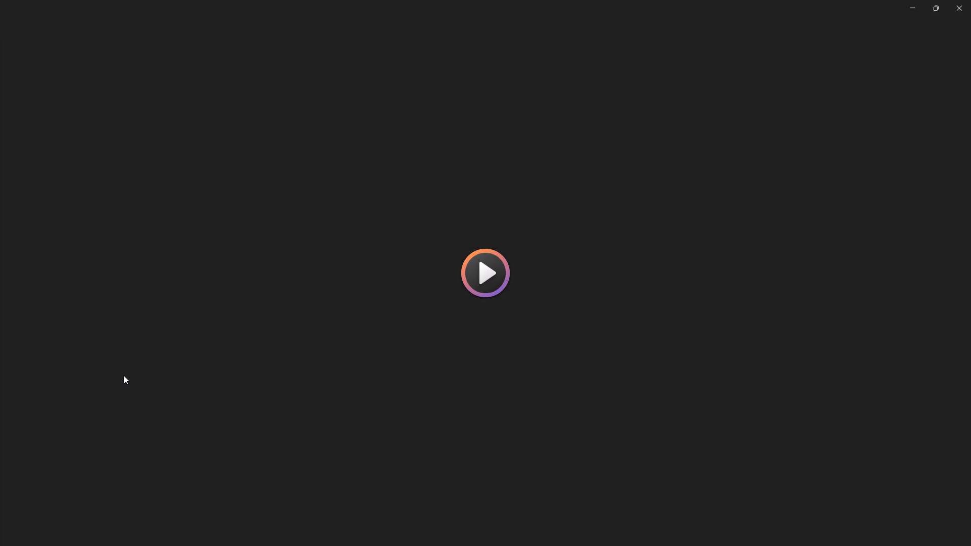
{"action": "left_click", "coordinate": [84, 495]}
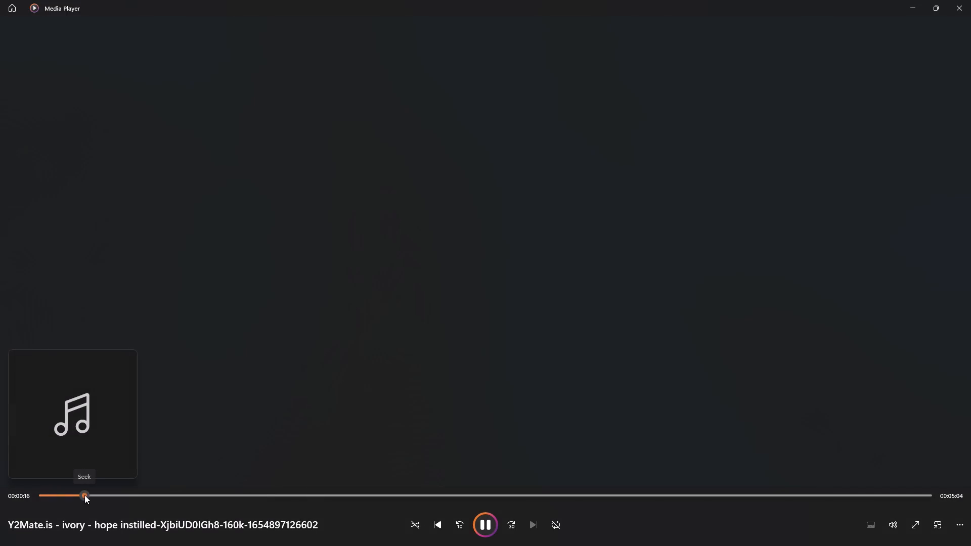
{"action": "left_click_drag", "start_coordinate": [126, 492], "coordinate": [130, 493]}
{"action": "left_click_drag", "start_coordinate": [189, 493], "coordinate": [202, 493]}
{"action": "left_click", "coordinate": [285, 494]}
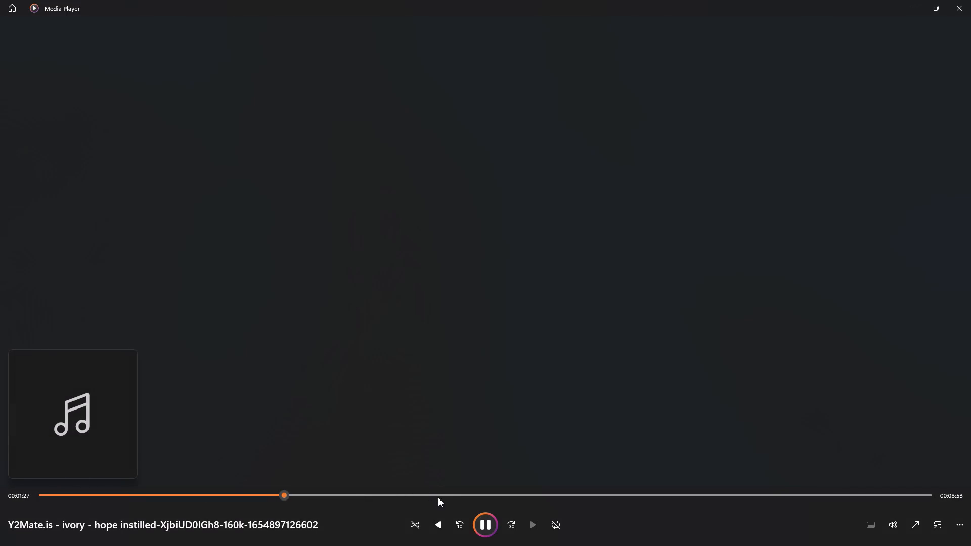
{"action": "left_click_drag", "start_coordinate": [438, 497], "coordinate": [444, 496]}
{"action": "left_click", "coordinate": [970, 0]}
Preview the ivory - psychophant track, sampling passages throughout up to about 0:58.
{"action": "double_click", "coordinate": [171, 206]}
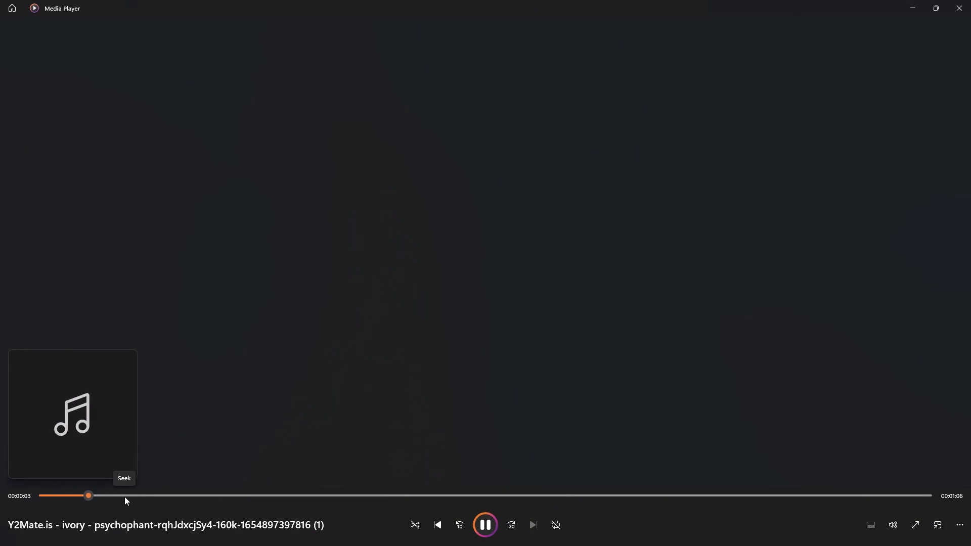
{"action": "left_click_drag", "start_coordinate": [153, 498], "coordinate": [175, 503]}
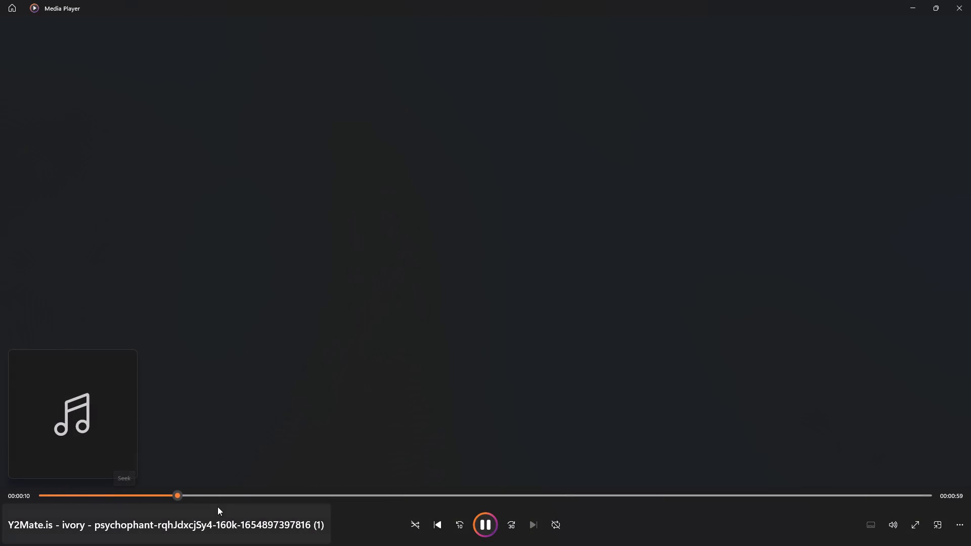
{"action": "left_click", "coordinate": [259, 496]}
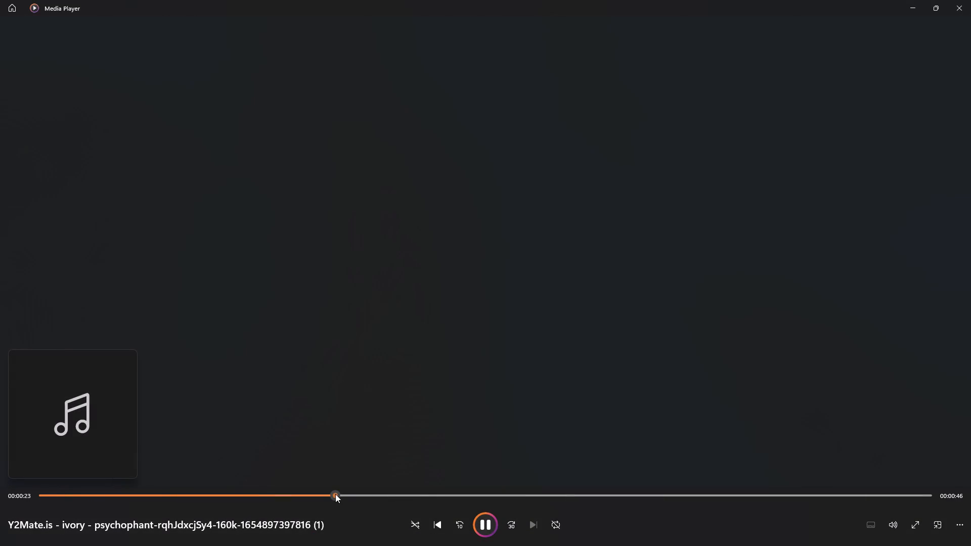
{"action": "left_click", "coordinate": [335, 494]}
{"action": "left_click", "coordinate": [413, 493]}
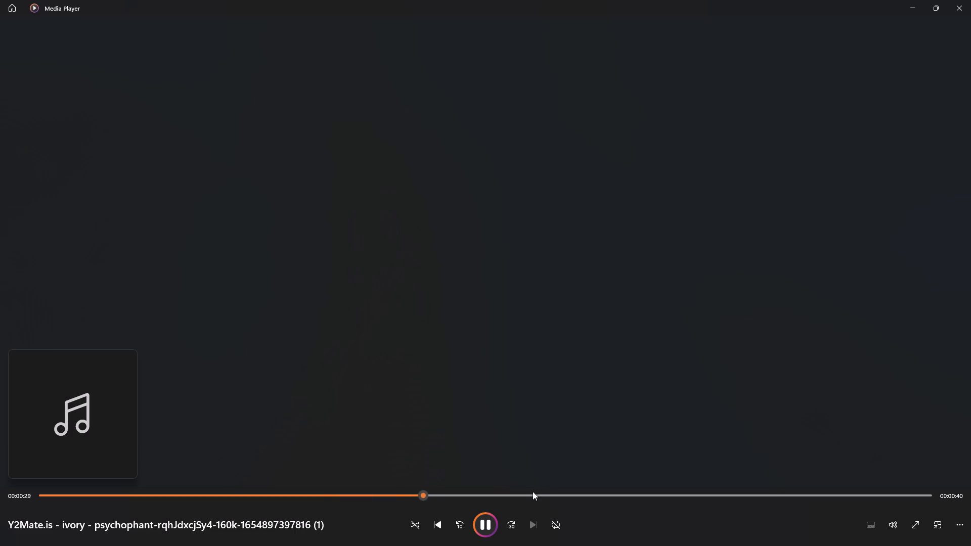
{"action": "left_click", "coordinate": [533, 491]}
{"action": "left_click", "coordinate": [645, 493]}
{"action": "left_click", "coordinate": [783, 492]}
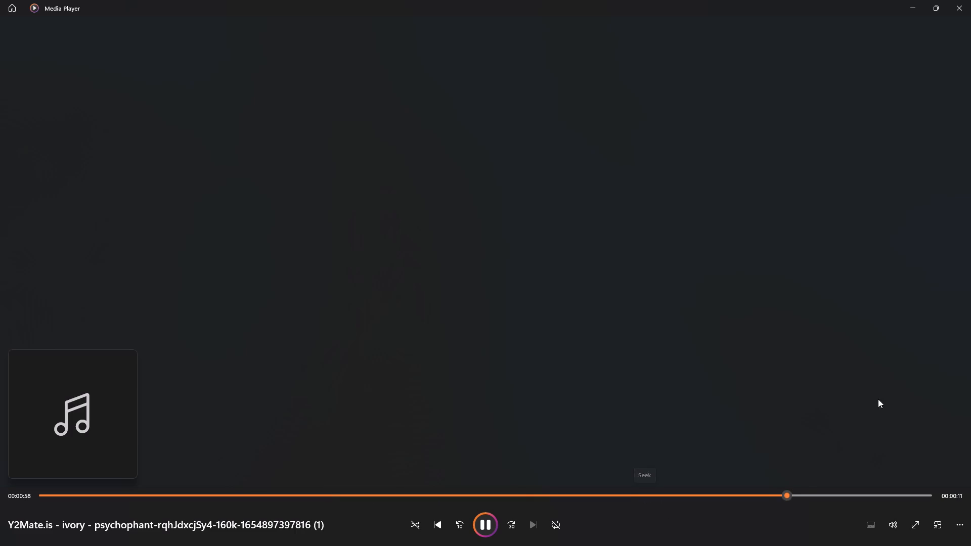
{"action": "left_click", "coordinate": [970, 0]}
Preview the ivory - the human exploit track, sampling passages up to about 0:33.
{"action": "double_click", "coordinate": [229, 200]}
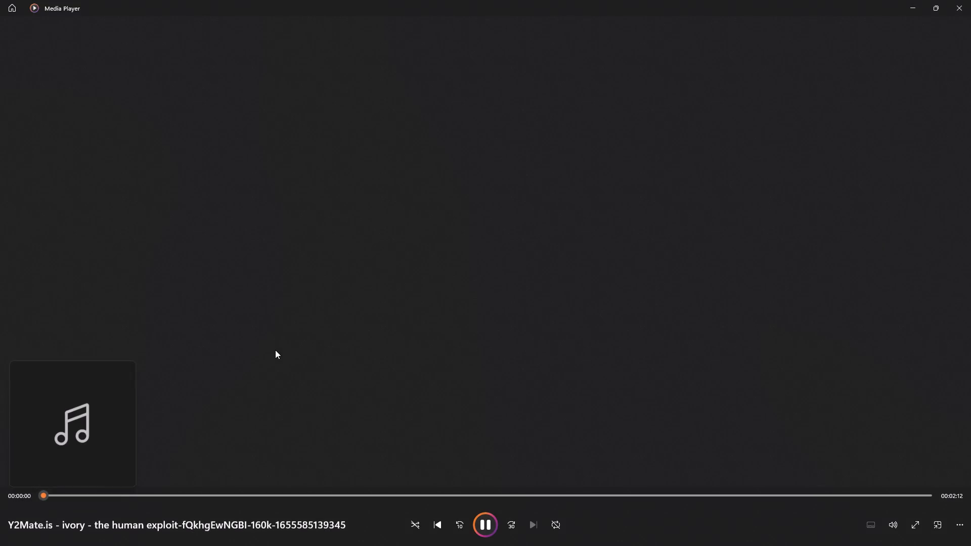
{"action": "left_click_drag", "start_coordinate": [94, 499], "coordinate": [102, 499]}
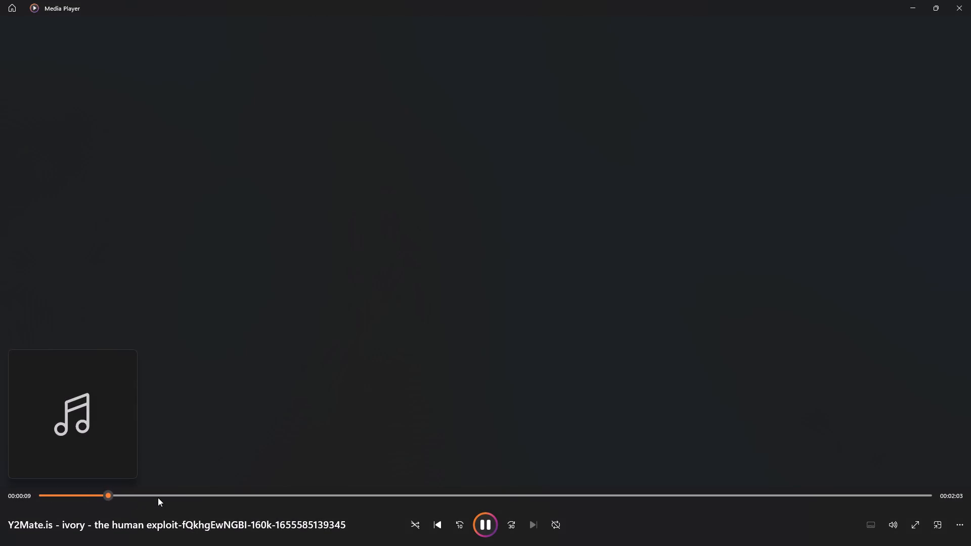
{"action": "left_click", "coordinate": [178, 495]}
{"action": "left_click", "coordinate": [258, 497]}
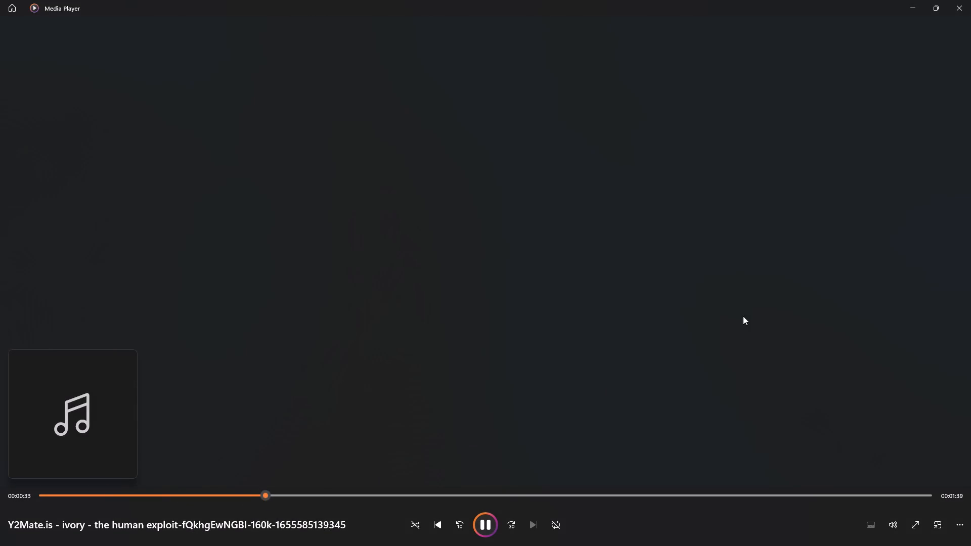
{"action": "left_click", "coordinate": [970, 0]}
Preview the Grand Finale Clutch track, sampling passages at about 0:14, 0:41, 1:26 and beyond.
{"action": "double_click", "coordinate": [279, 211]}
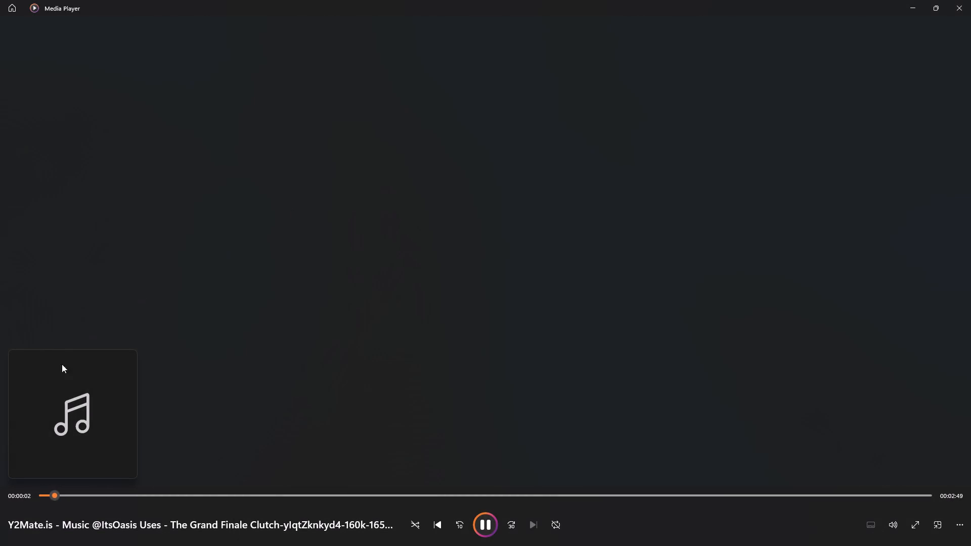
{"action": "left_click", "coordinate": [108, 493]}
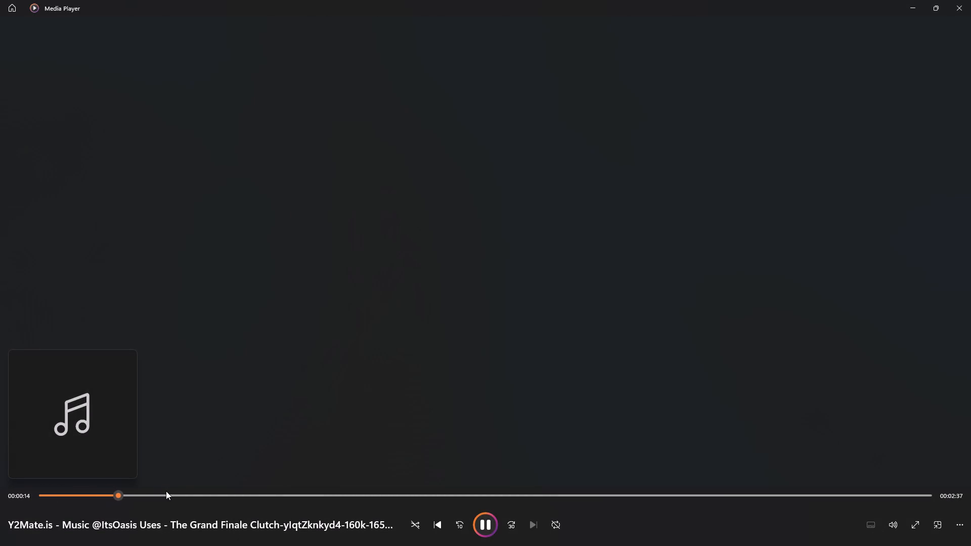
{"action": "left_click_drag", "start_coordinate": [167, 492], "coordinate": [185, 496]}
{"action": "left_click_drag", "start_coordinate": [248, 492], "coordinate": [257, 492]}
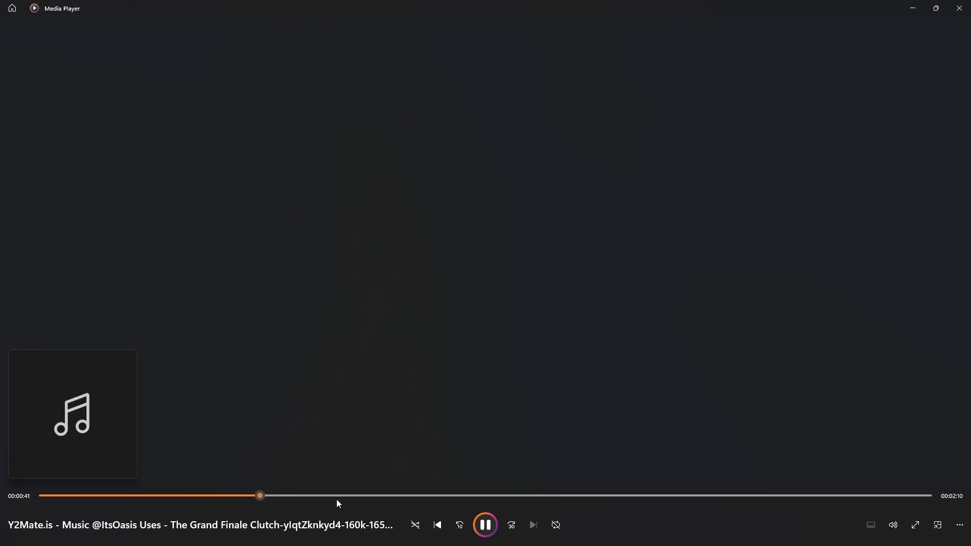
{"action": "left_click_drag", "start_coordinate": [336, 499], "coordinate": [374, 500]}
{"action": "left_click_drag", "start_coordinate": [467, 495], "coordinate": [483, 495]}
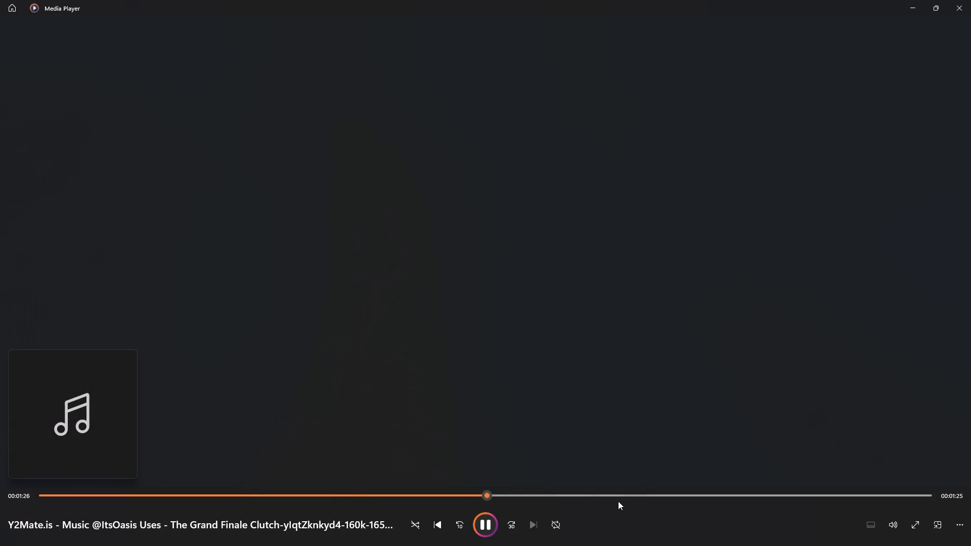
{"action": "left_click_drag", "start_coordinate": [628, 491], "coordinate": [667, 495]}
{"action": "left_click", "coordinate": [970, 0]}
Preview the Ticking - Mythrodak track, sampling passages from about 0:09 up to around its middle.
{"action": "double_click", "coordinate": [334, 207]}
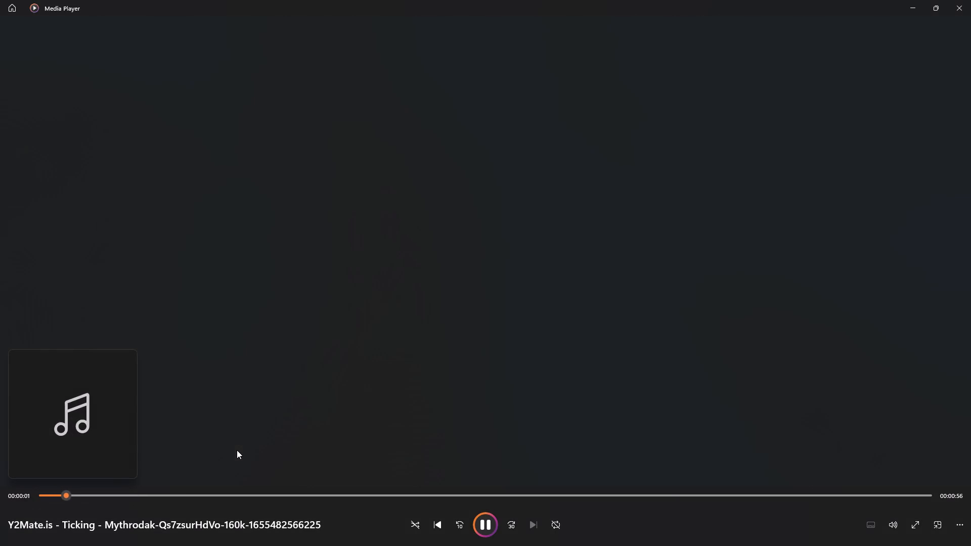
{"action": "left_click_drag", "start_coordinate": [157, 494], "coordinate": [187, 497]}
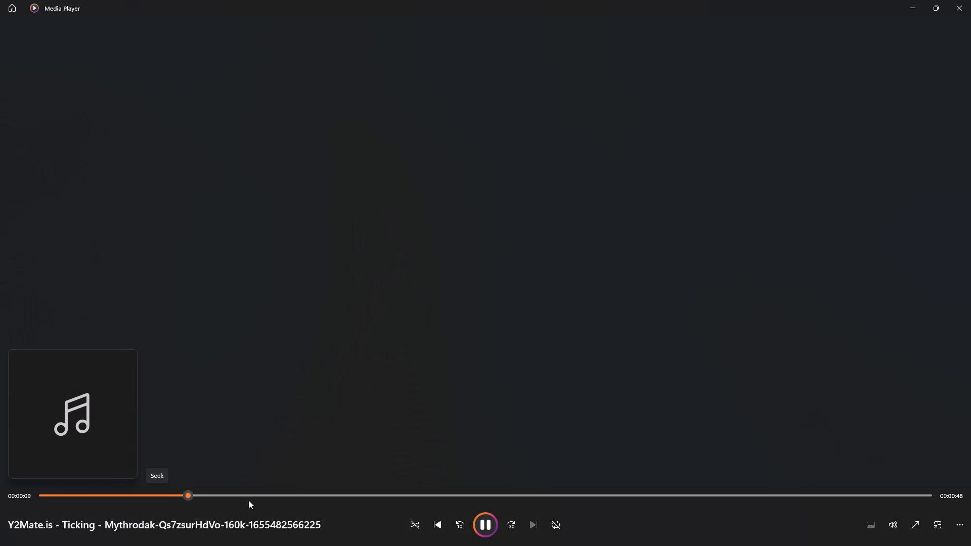
{"action": "left_click_drag", "start_coordinate": [264, 501], "coordinate": [286, 501]}
{"action": "left_click", "coordinate": [467, 495]}
{"action": "left_click", "coordinate": [970, 0]}
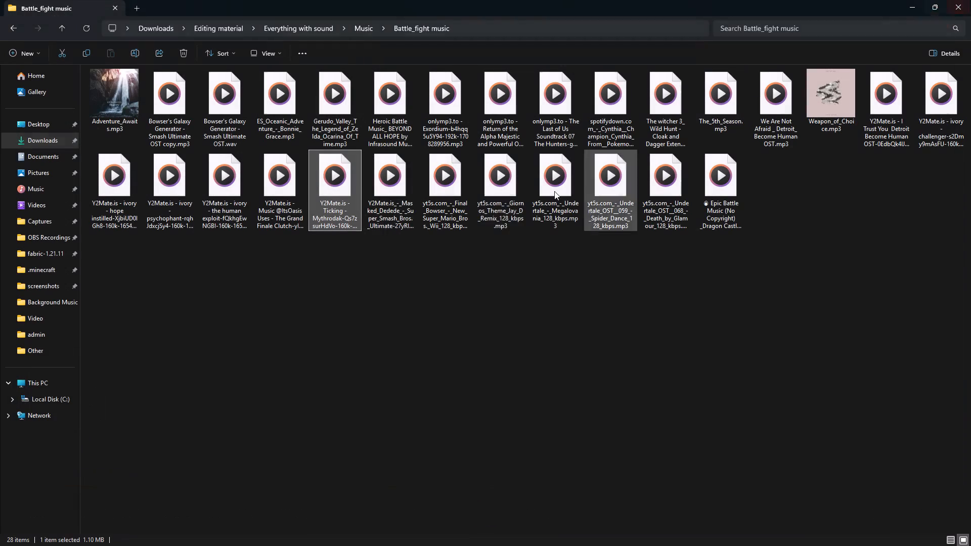
Preview the Masked Dedede track from Super Smash Bros. Ultimate, skipping ahead to about 0:33.
{"action": "double_click", "coordinate": [381, 221]}
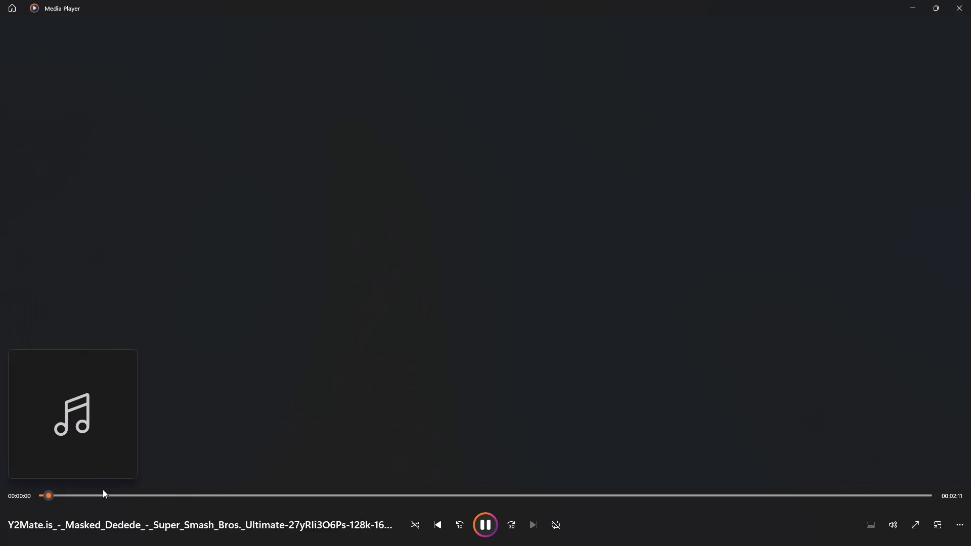
{"action": "left_click_drag", "start_coordinate": [99, 493], "coordinate": [267, 502]}
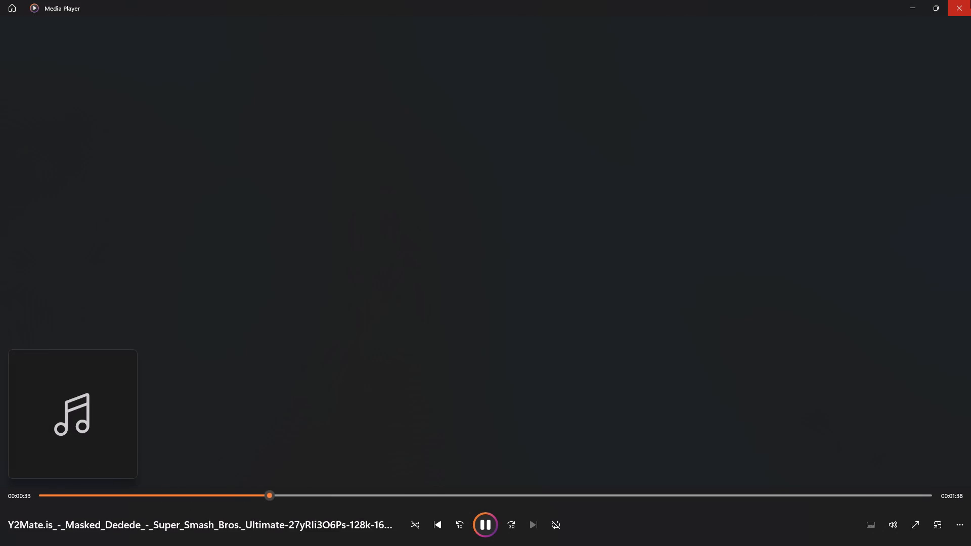
{"action": "left_click", "coordinate": [970, 0]}
Preview the Final Bowser track from New Super Mario Bros. Wii twice, sampling passages at about 0:08, 0:23, 0:46 and beyond.
{"action": "double_click", "coordinate": [442, 206]}
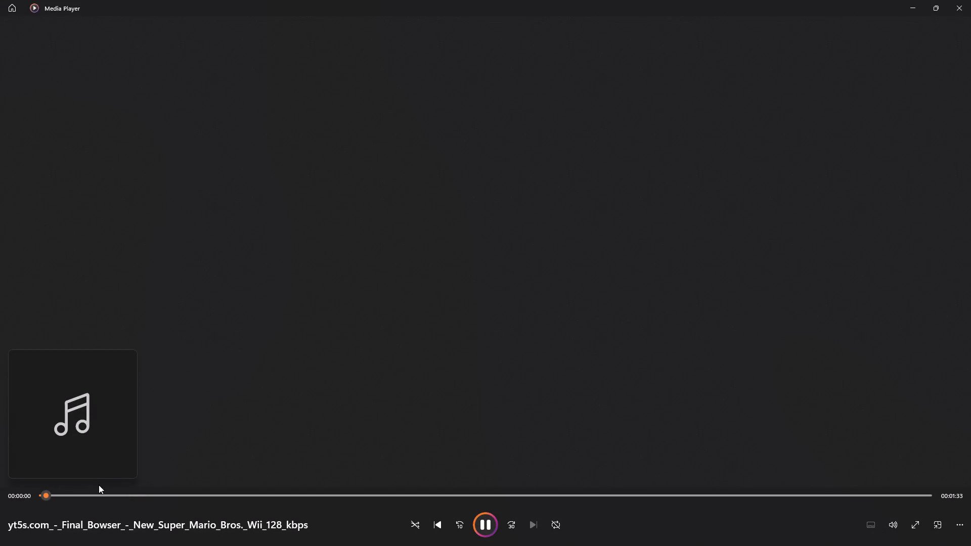
{"action": "left_click_drag", "start_coordinate": [98, 494], "coordinate": [127, 498]}
{"action": "left_click_drag", "start_coordinate": [203, 497], "coordinate": [257, 494]}
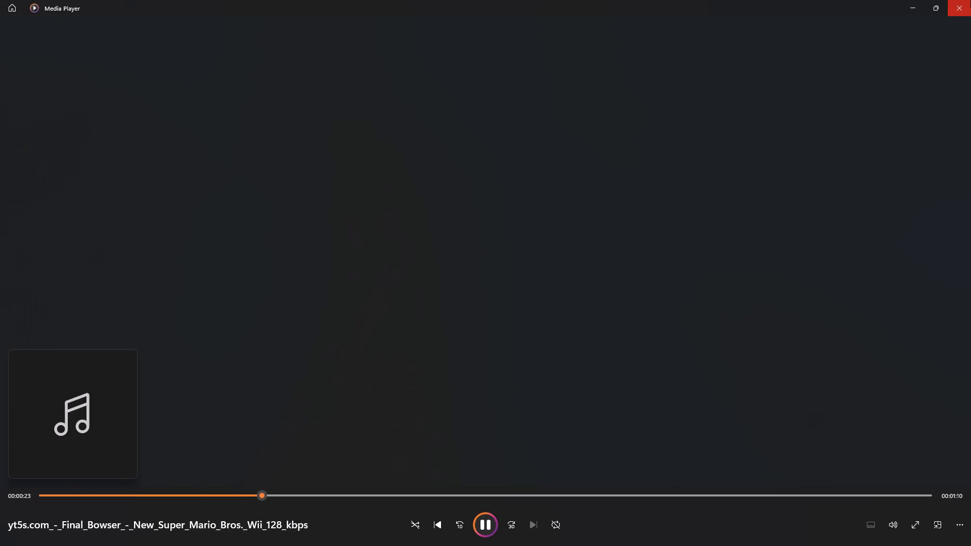
{"action": "left_click", "coordinate": [970, 0]}
{"action": "double_click", "coordinate": [447, 219]}
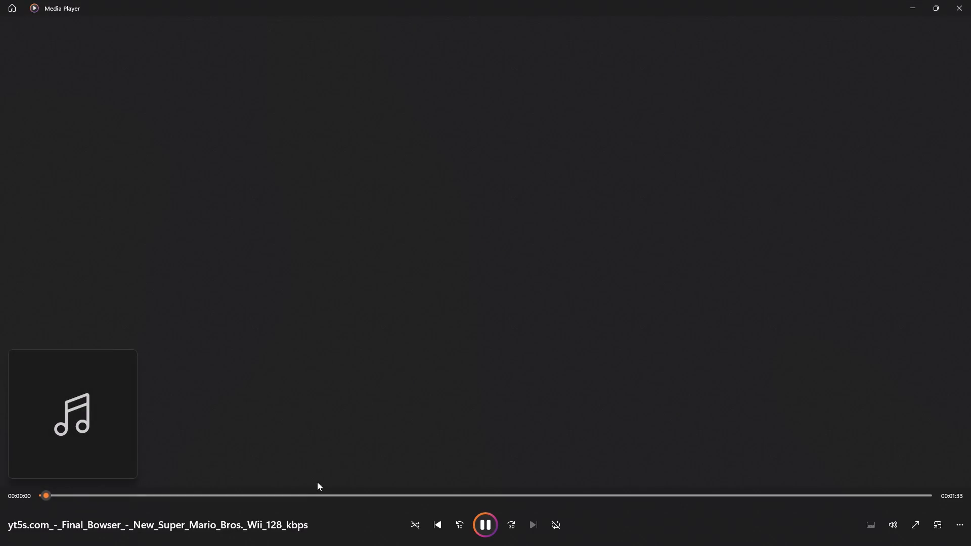
{"action": "left_click", "coordinate": [313, 493]}
{"action": "left_click", "coordinate": [482, 494]}
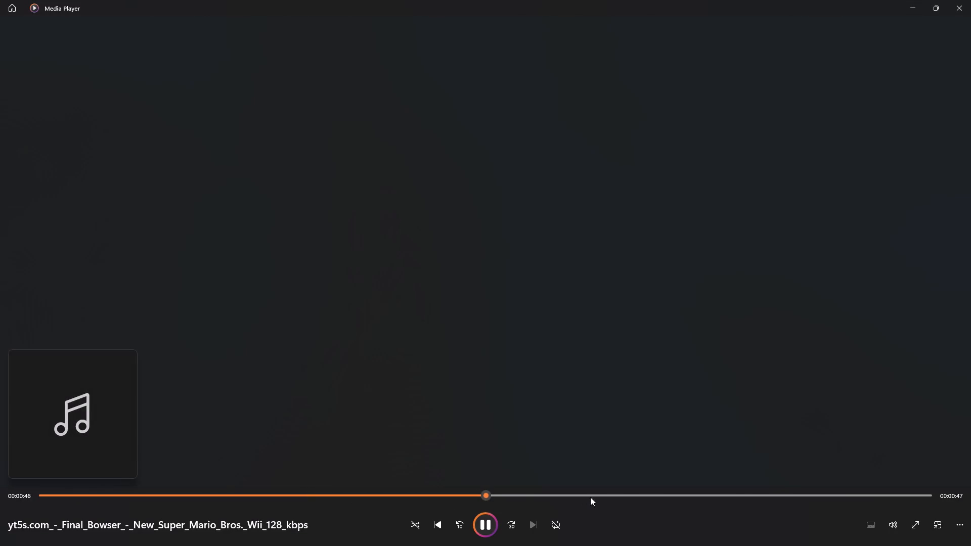
{"action": "left_click", "coordinate": [608, 494]}
{"action": "left_click", "coordinate": [970, 0]}
Preview the Giornos Theme Jay D Remix track, sampling passages from about 0:18 up to about 1:05.
{"action": "double_click", "coordinate": [503, 203]}
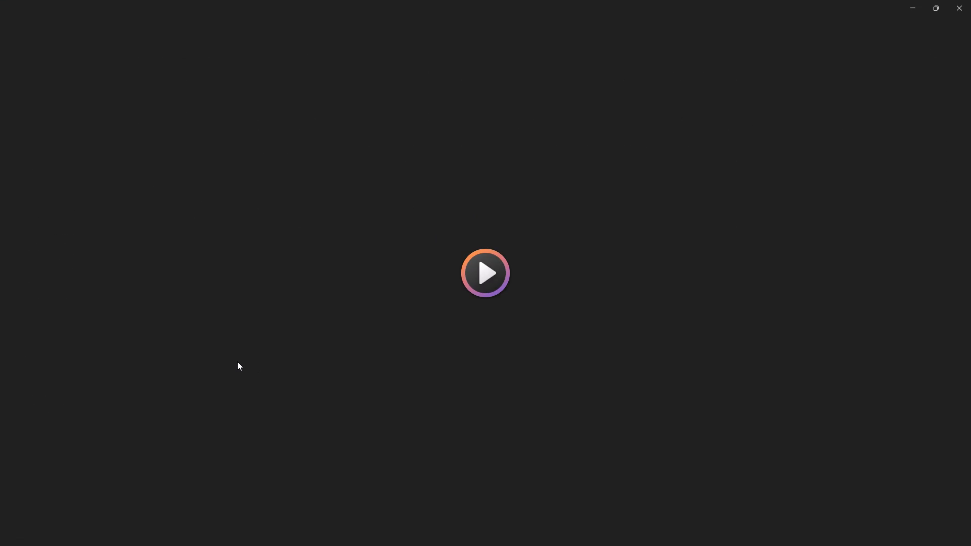
{"action": "left_click", "coordinate": [151, 495]}
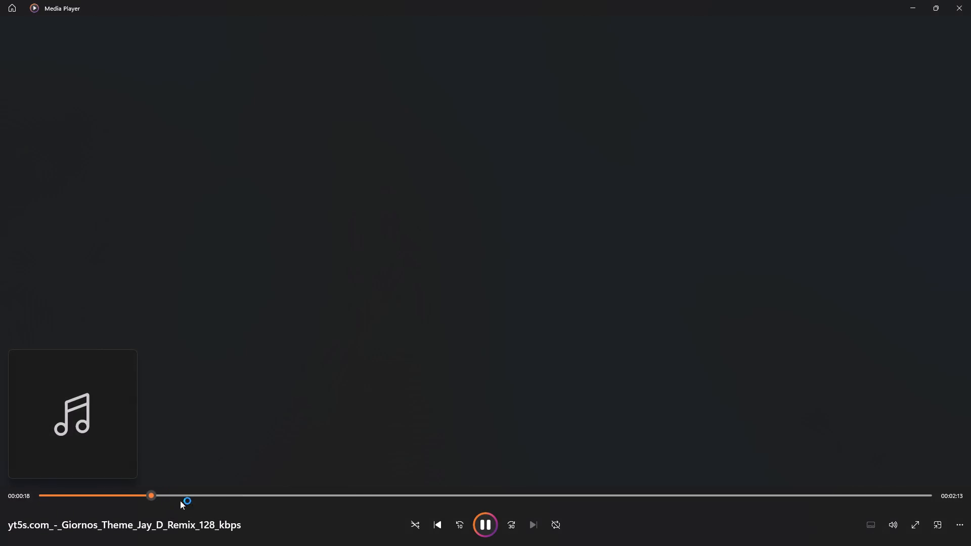
{"action": "left_click_drag", "start_coordinate": [232, 496], "coordinate": [249, 497]}
{"action": "left_click_drag", "start_coordinate": [405, 493], "coordinate": [421, 489]}
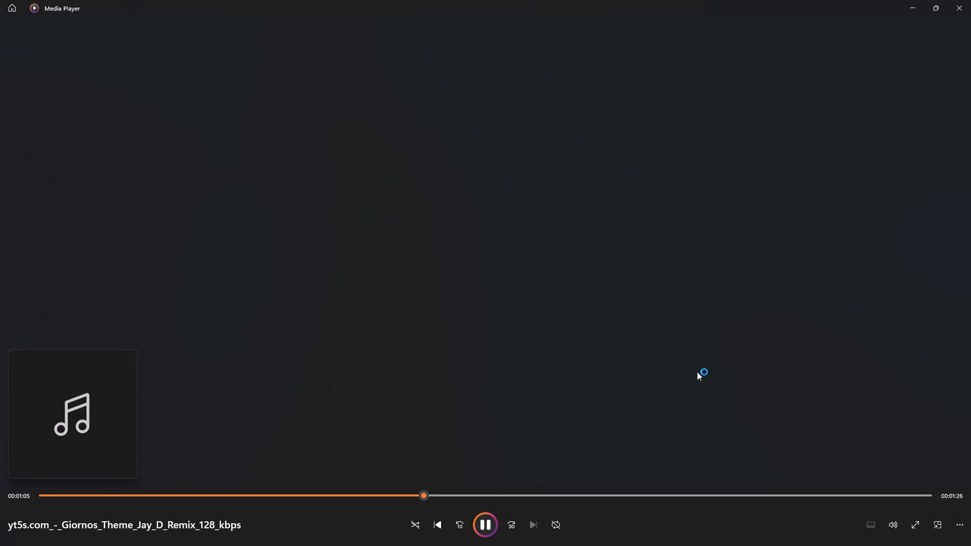
{"action": "left_click", "coordinate": [970, 0]}
Preview the Undertale - Megalovania track, sampling passages from about 0:19 up to near its middle.
{"action": "double_click", "coordinate": [548, 212]}
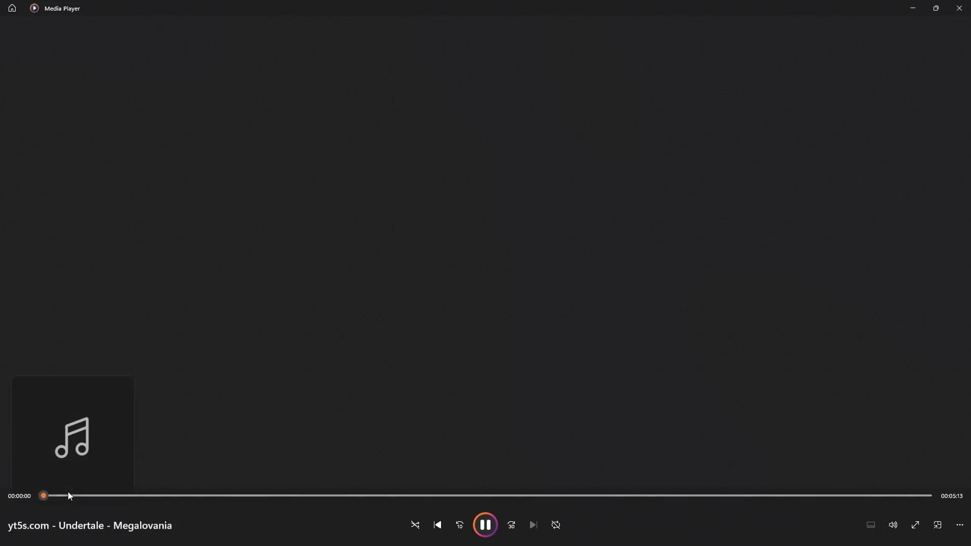
{"action": "left_click_drag", "start_coordinate": [79, 493], "coordinate": [99, 496]}
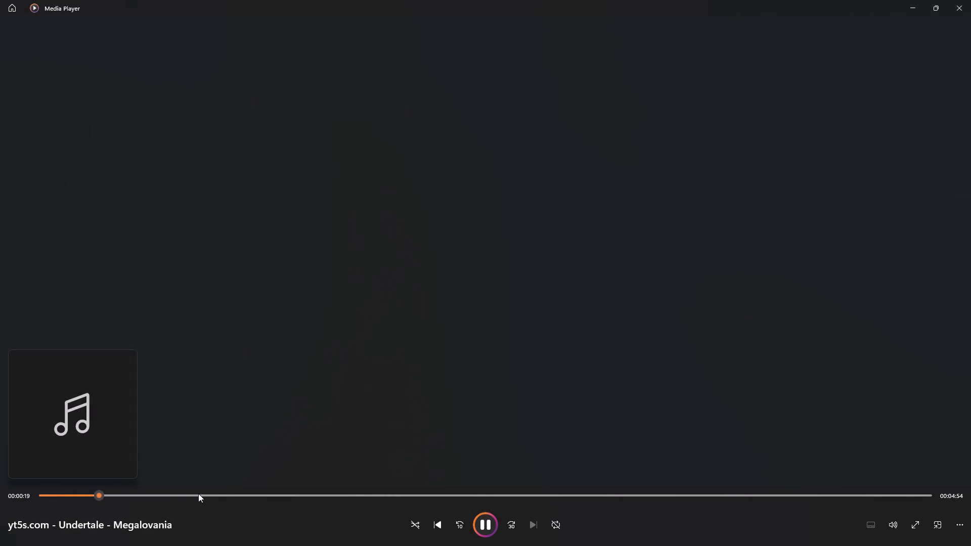
{"action": "left_click_drag", "start_coordinate": [198, 493], "coordinate": [221, 494]}
{"action": "left_click_drag", "start_coordinate": [429, 492], "coordinate": [446, 489]}
{"action": "left_click", "coordinate": [970, 0]}
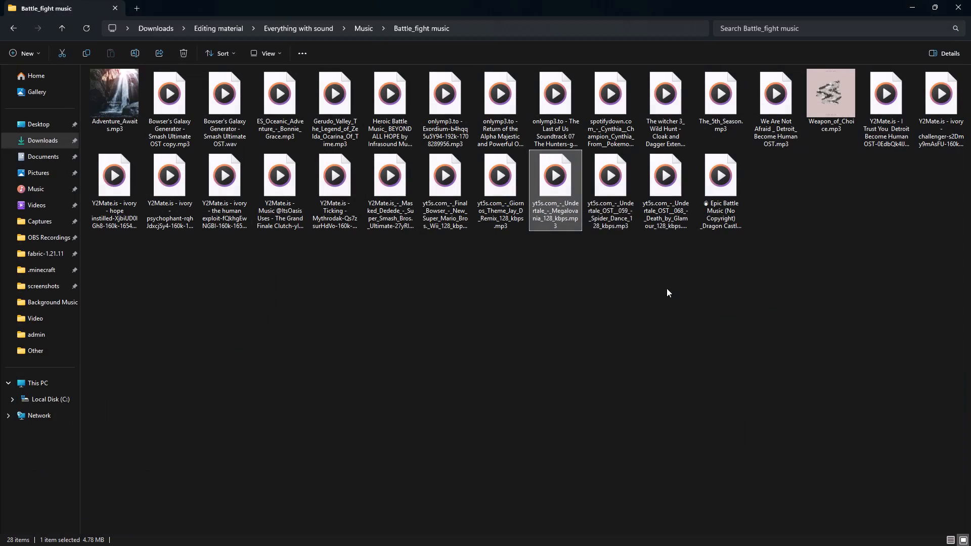
Preview the Undertale OST 059 - Spider Dance track, skipping ahead to an early passage.
{"action": "double_click", "coordinate": [625, 195]}
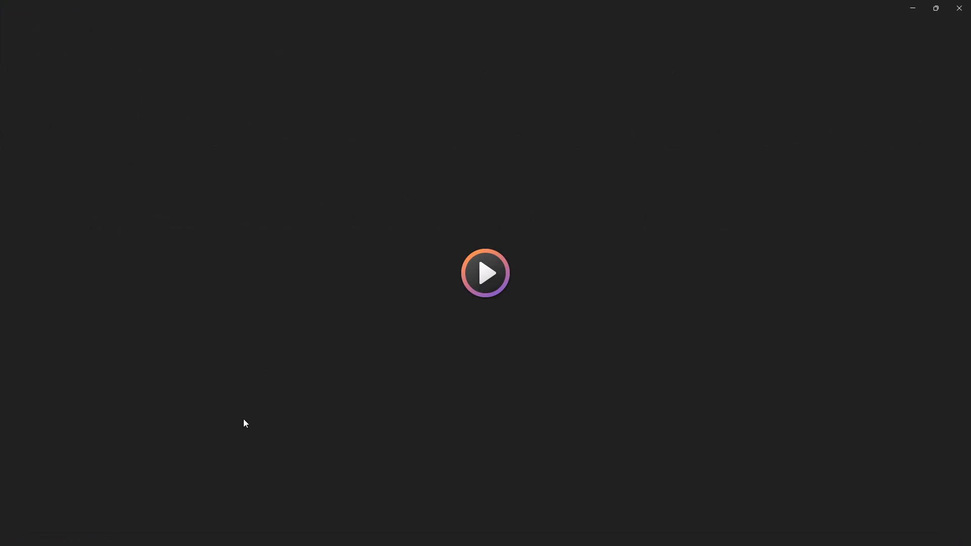
{"action": "left_click_drag", "start_coordinate": [94, 495], "coordinate": [200, 502]}
{"action": "left_click", "coordinate": [970, 0]}
Preview the Undertale OST 068 - Death by Glamour track, sampling passages around 0:40.
{"action": "double_click", "coordinate": [656, 201]}
{"action": "left_click_drag", "start_coordinate": [131, 498], "coordinate": [342, 500]}
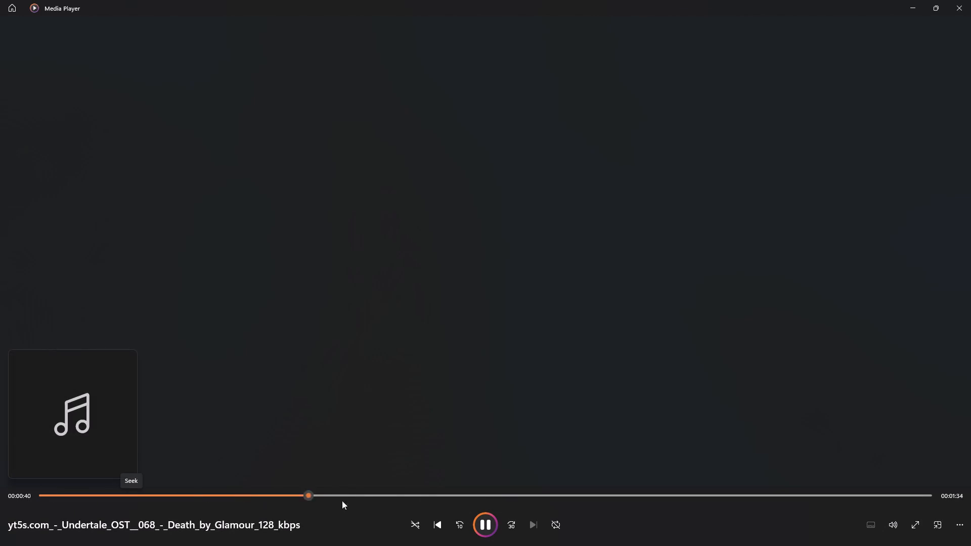
{"action": "left_click_drag", "start_coordinate": [342, 500], "coordinate": [356, 499]}
{"action": "left_click", "coordinate": [969, 0]}
Preview the Epic Battle Music Dragon Castle track, sampling passages from about 0:10 through 0:50 up to about 1:15.
{"action": "double_click", "coordinate": [720, 211]}
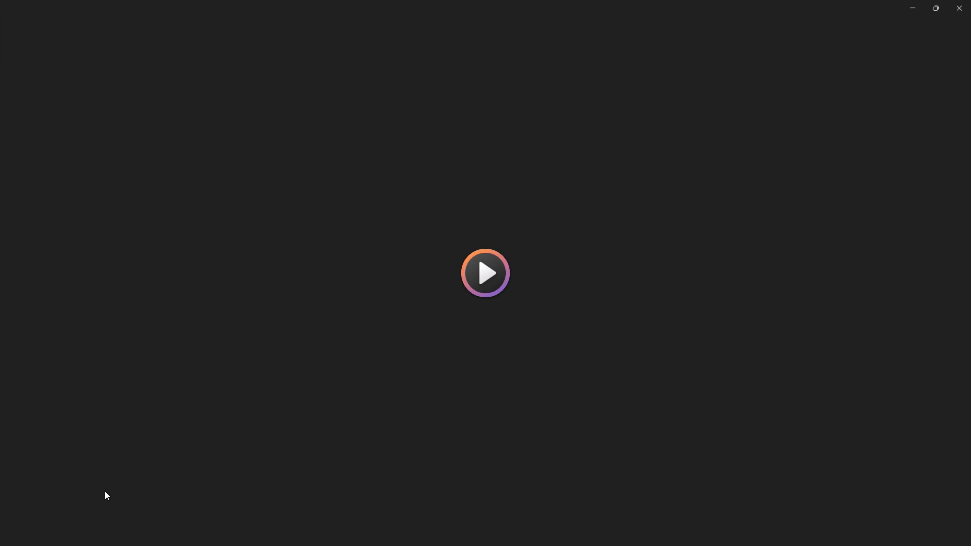
{"action": "left_click", "coordinate": [100, 495]}
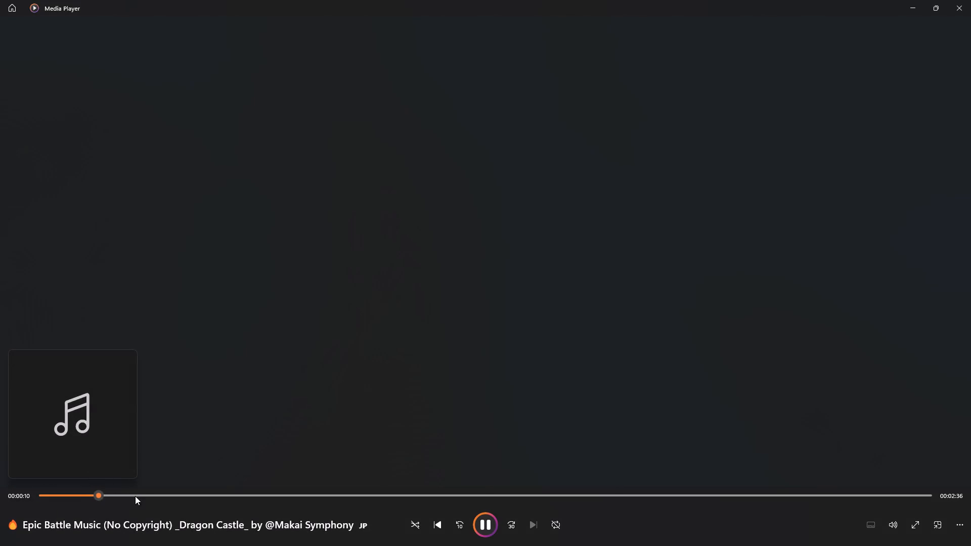
{"action": "left_click", "coordinate": [152, 497]}
{"action": "left_click_drag", "start_coordinate": [231, 492], "coordinate": [253, 491]}
{"action": "left_click_drag", "start_coordinate": [284, 491], "coordinate": [313, 494]}
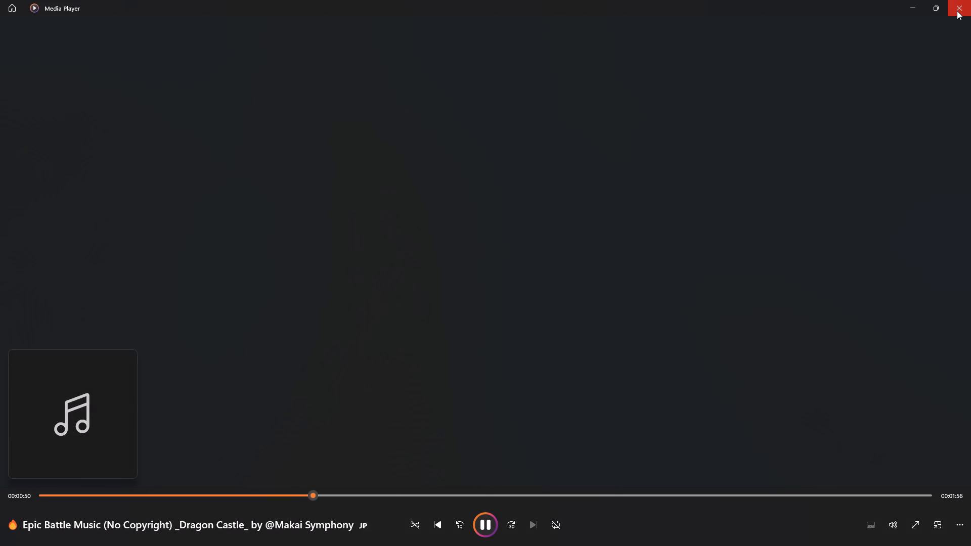
{"action": "left_click", "coordinate": [346, 495]}
{"action": "left_click_drag", "start_coordinate": [435, 492], "coordinate": [442, 490]}
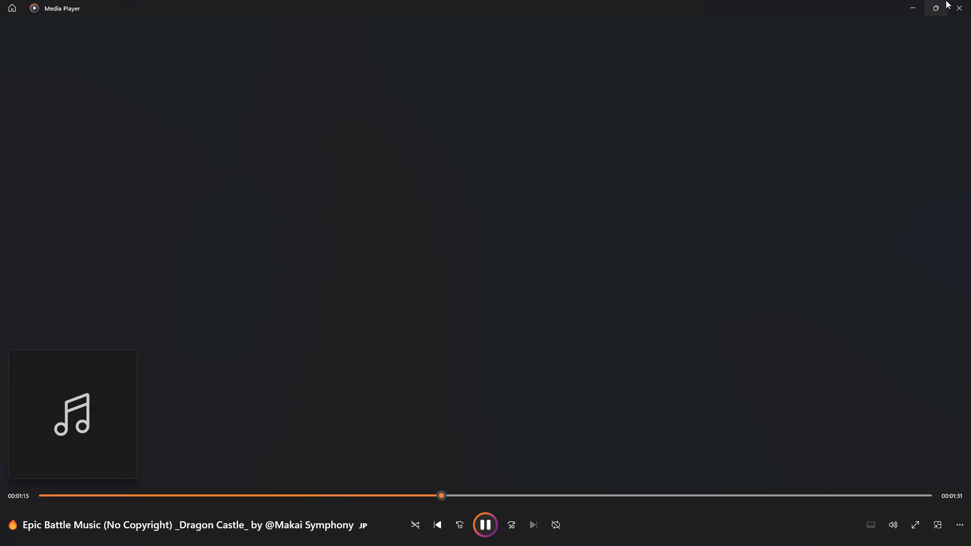
{"action": "left_click", "coordinate": [960, 0]}
{"action": "left_click", "coordinate": [807, 354]}
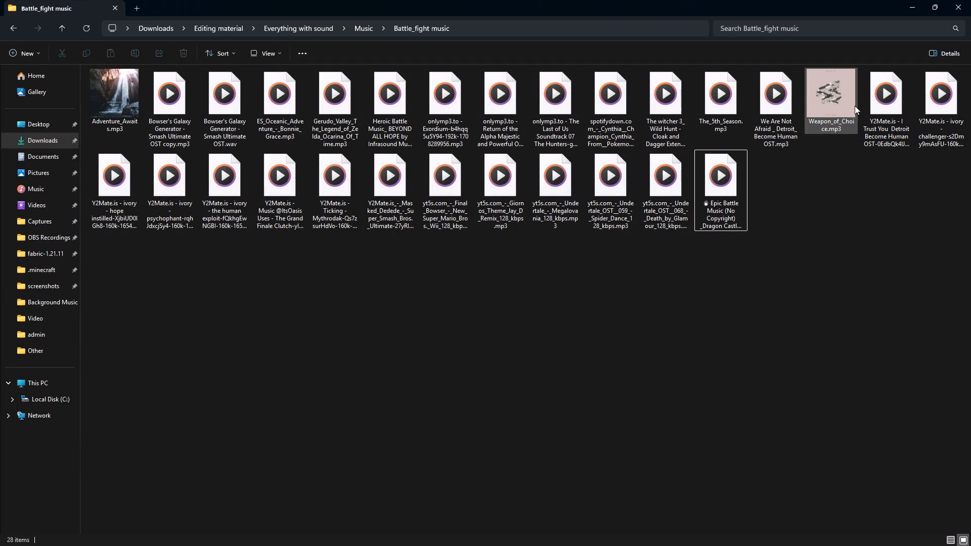
Preview the We Are Not Afraid track from Detroit Become Human, sampling passages at about 0:37, 1:02 and 2:04.
{"action": "double_click", "coordinate": [779, 120]}
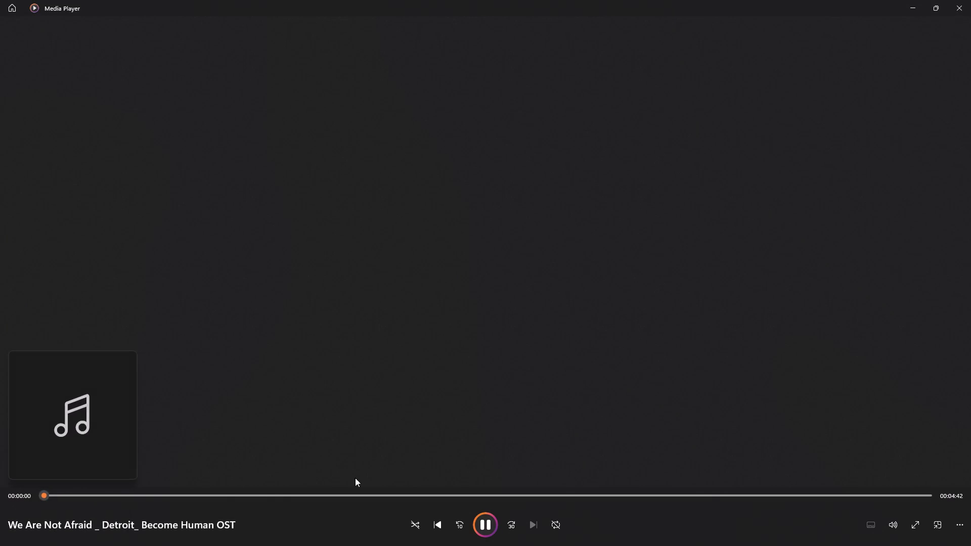
{"action": "left_click_drag", "start_coordinate": [121, 498], "coordinate": [155, 499]}
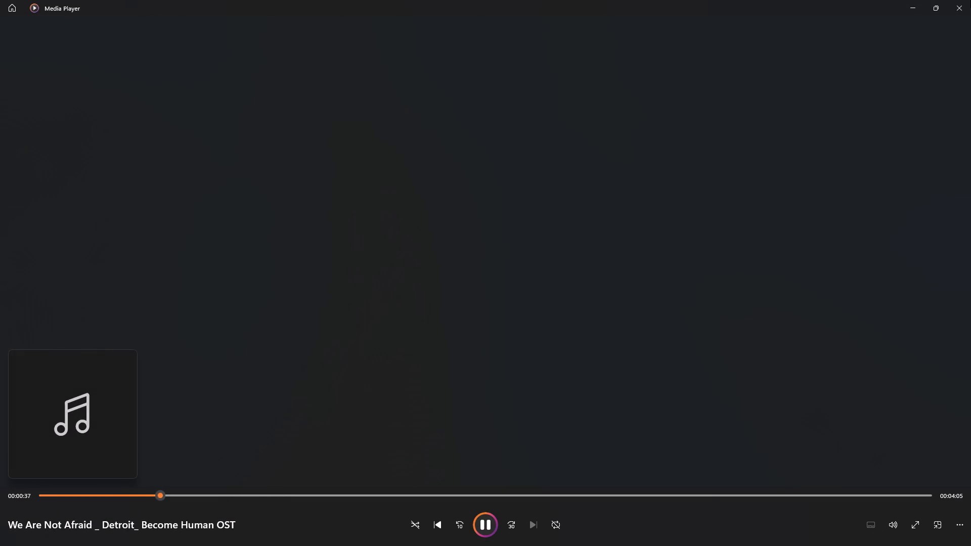
{"action": "left_click_drag", "start_coordinate": [211, 494], "coordinate": [259, 500]}
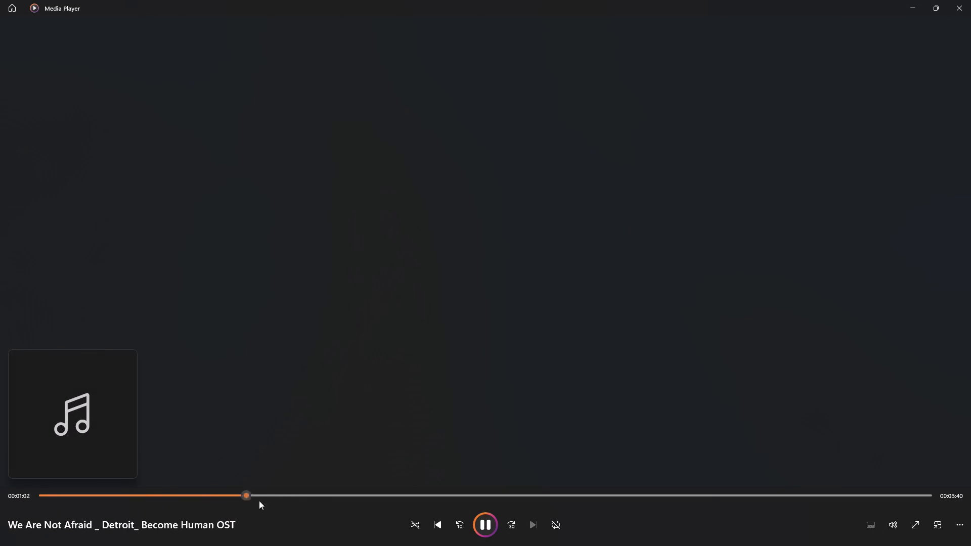
{"action": "left_click_drag", "start_coordinate": [259, 500], "coordinate": [270, 502]}
{"action": "left_click_drag", "start_coordinate": [348, 492], "coordinate": [429, 493]}
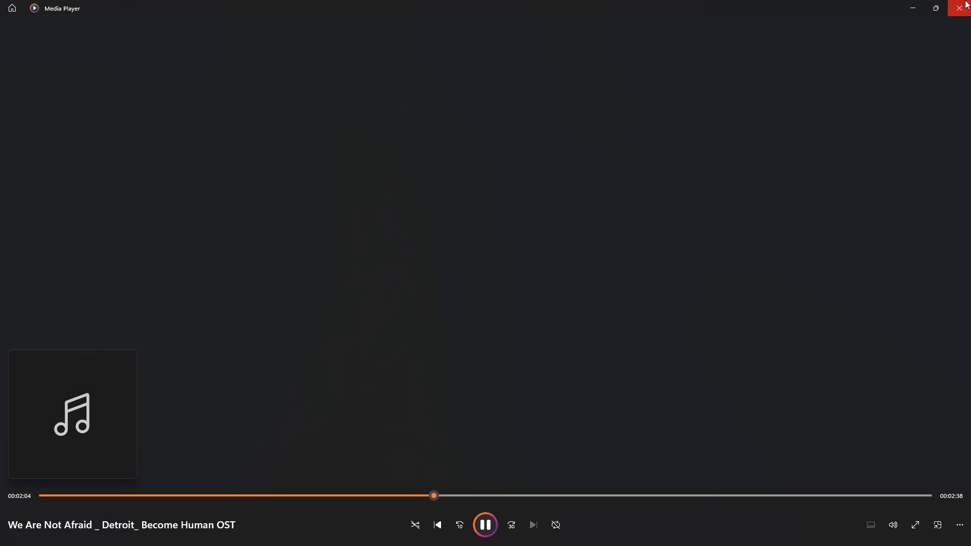
{"action": "left_click", "coordinate": [965, 0]}
{"action": "left_click", "coordinate": [751, 349]}
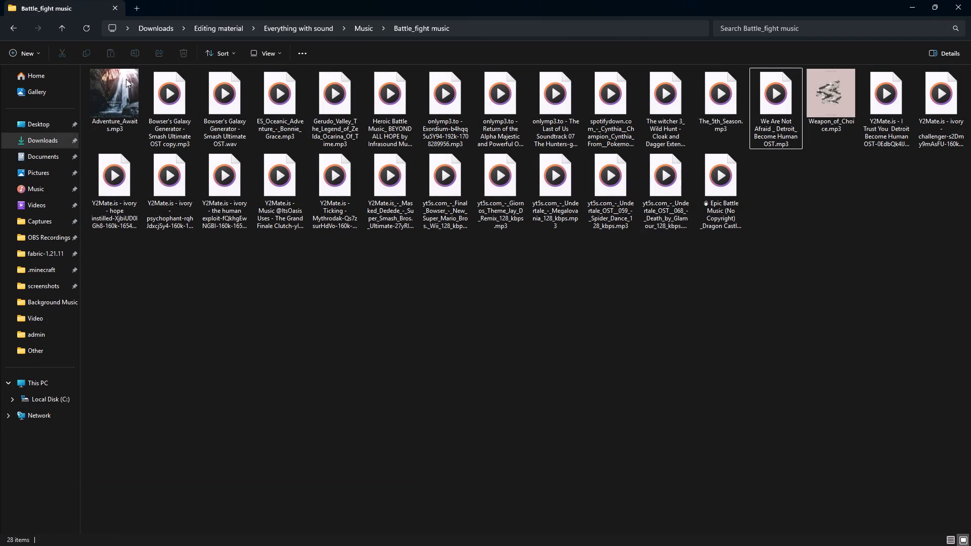
Leave the Battle_fight music folder and return to the parent Music folder.
{"action": "left_click", "coordinate": [19, 26]}
{"action": "left_click", "coordinate": [438, 388]}
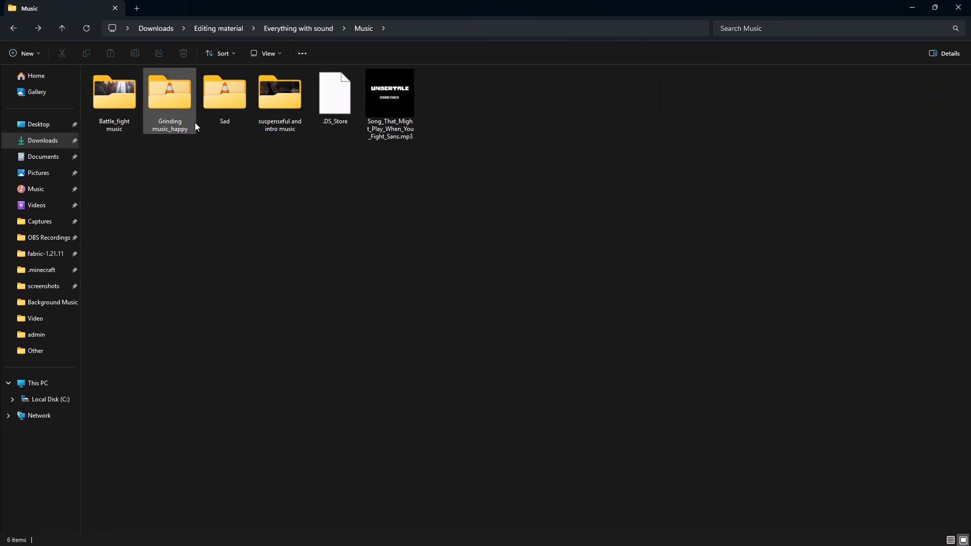
{"action": "left_click", "coordinate": [22, 33]}
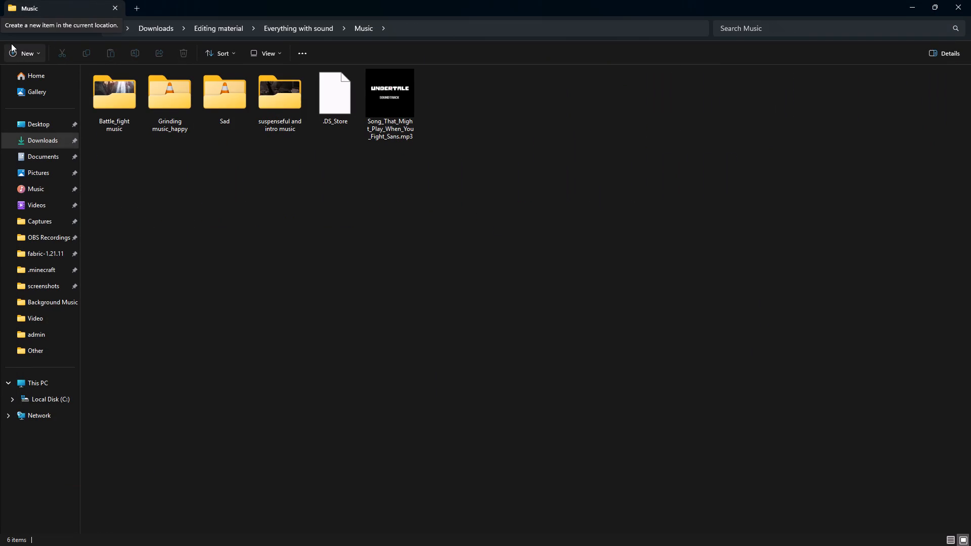
Open the suspenseful and intro music folder.
{"action": "double_click", "coordinate": [257, 116]}
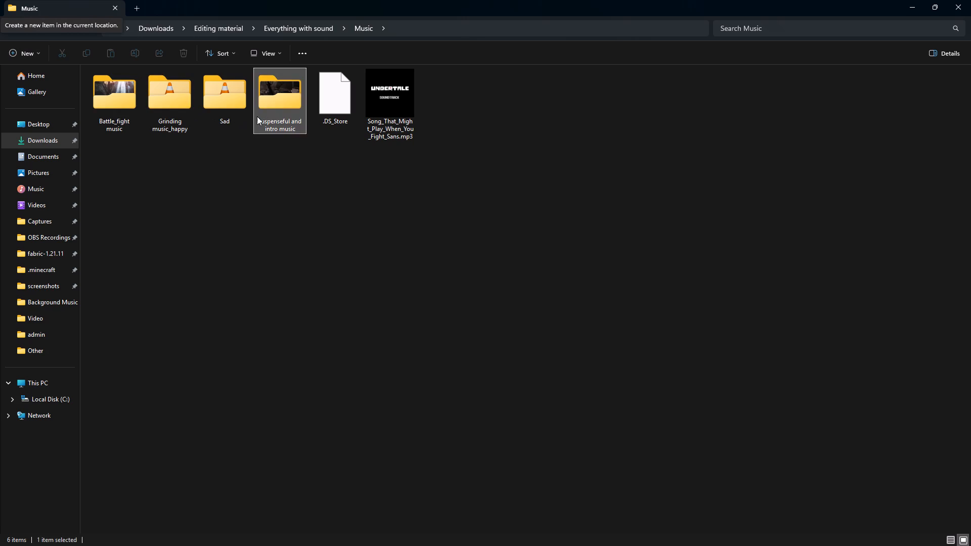
{"action": "left_click", "coordinate": [374, 336]}
Preview the Evil track, sampling a passage at about 0:16.
{"action": "double_click", "coordinate": [116, 99]}
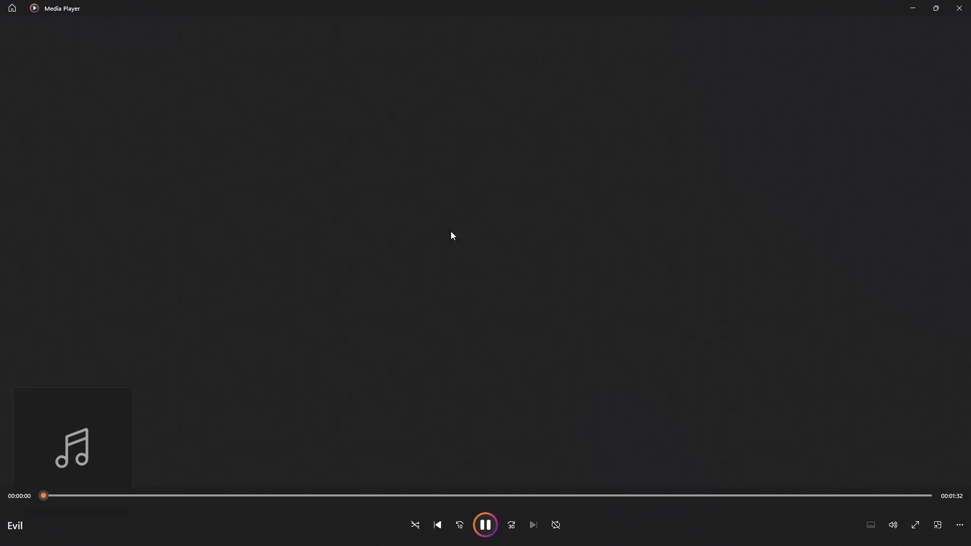
{"action": "left_click_drag", "start_coordinate": [194, 495], "coordinate": [207, 491]}
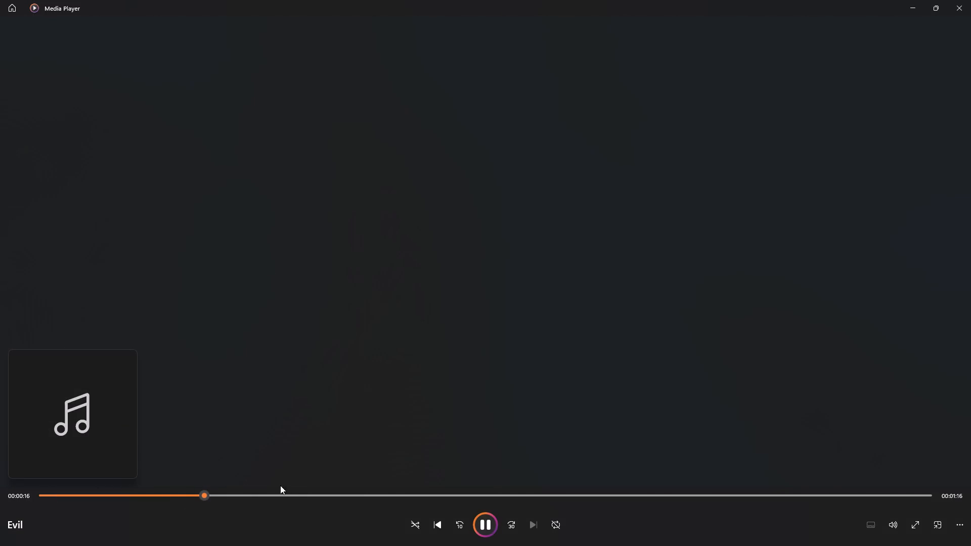
{"action": "left_click", "coordinate": [970, 0]}
{"action": "left_click", "coordinate": [195, 258]}
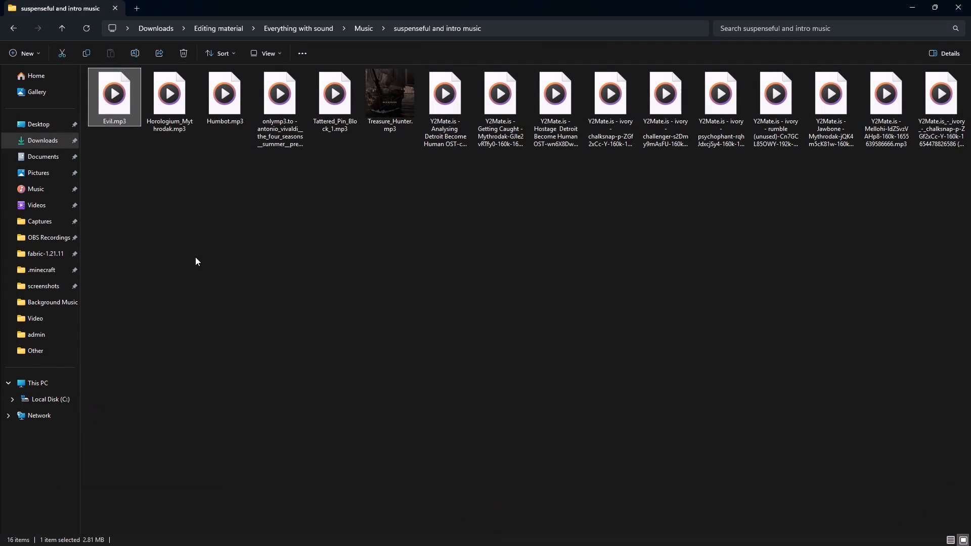
Preview the Horologium_Mythrodak track, sampling passages from about 0:27 through 1:11 up to about 2:00.
{"action": "double_click", "coordinate": [170, 105]}
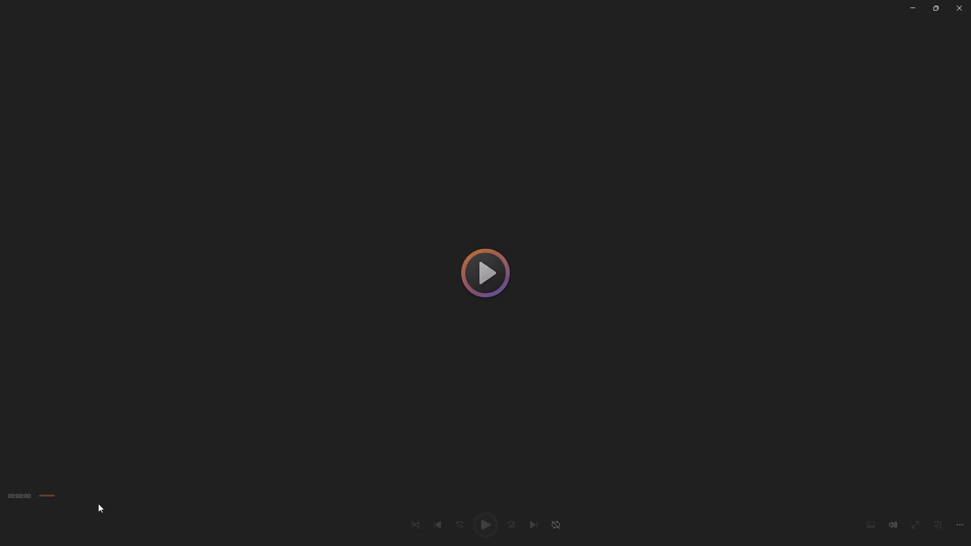
{"action": "left_click_drag", "start_coordinate": [124, 491], "coordinate": [175, 496]}
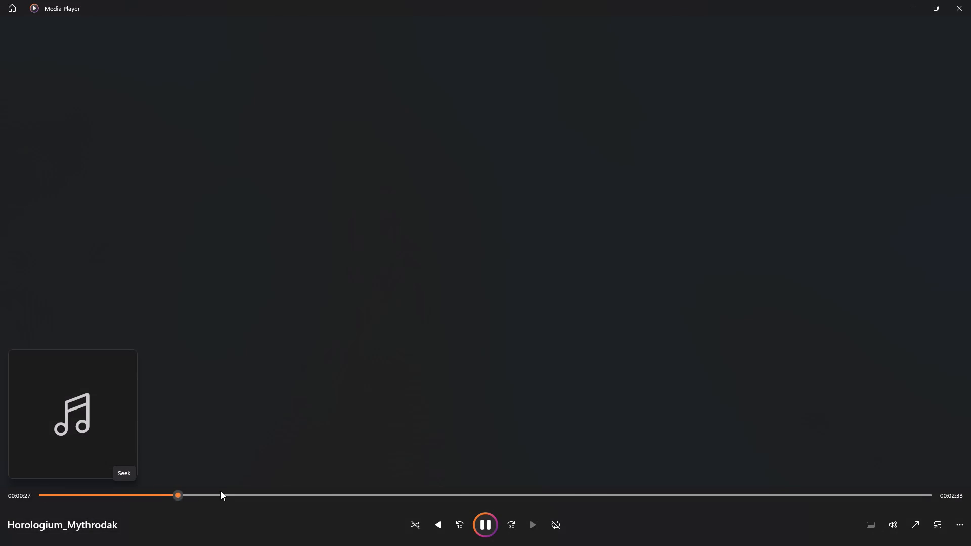
{"action": "left_click_drag", "start_coordinate": [233, 491], "coordinate": [262, 489]}
{"action": "left_click_drag", "start_coordinate": [386, 495], "coordinate": [391, 494]}
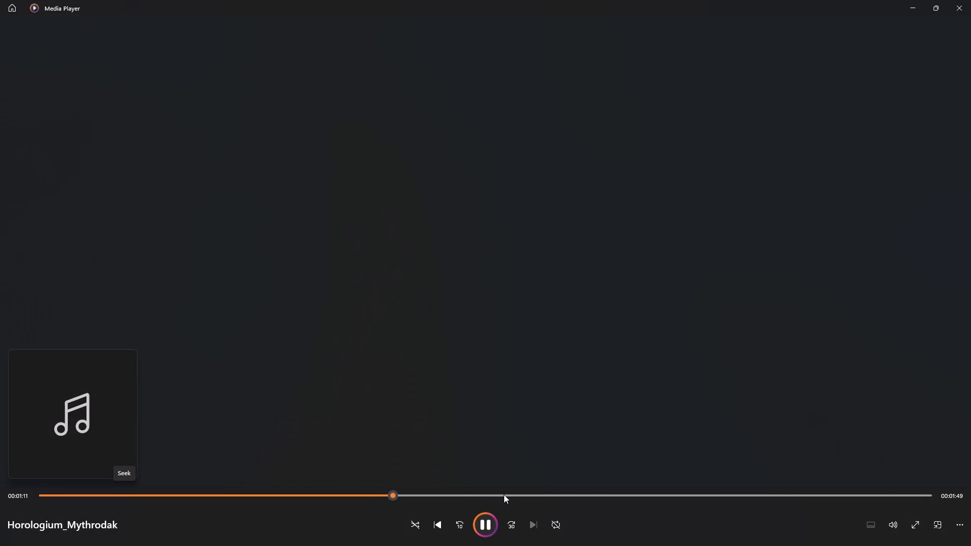
{"action": "left_click_drag", "start_coordinate": [510, 494], "coordinate": [526, 495]}
{"action": "left_click_drag", "start_coordinate": [619, 495], "coordinate": [631, 495]}
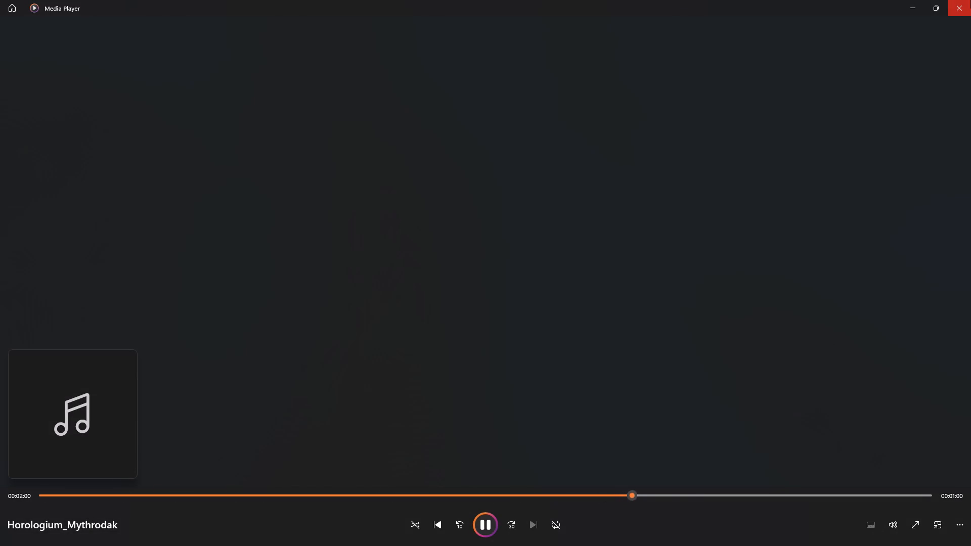
{"action": "left_click", "coordinate": [970, 0]}
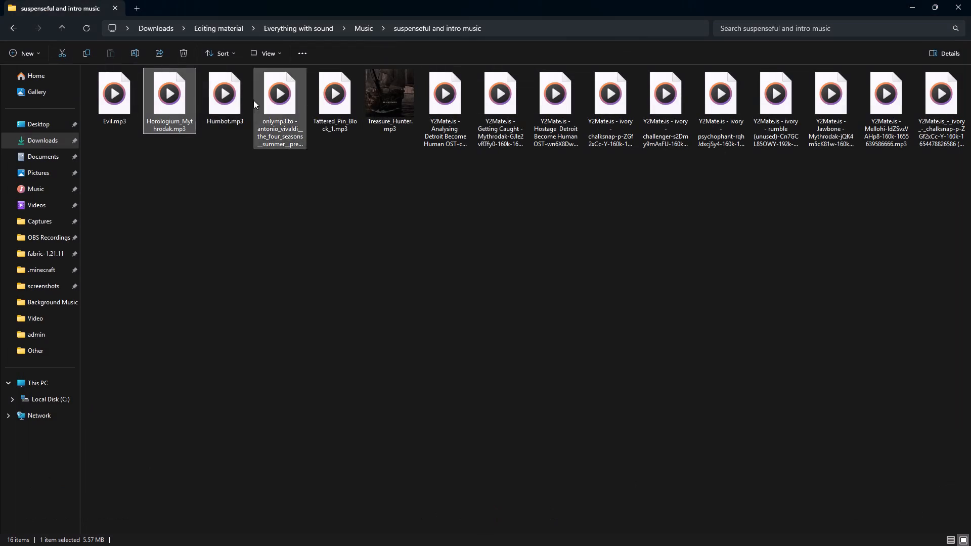
Preview the Humbot track, sampling passages at about 0:30 and 1:42.
{"action": "double_click", "coordinate": [223, 108]}
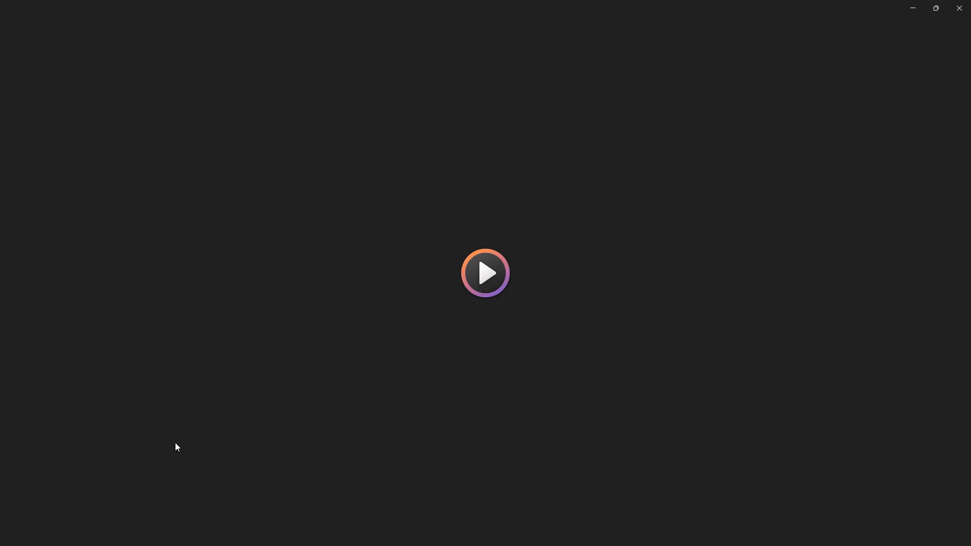
{"action": "left_click_drag", "start_coordinate": [89, 494], "coordinate": [136, 497]}
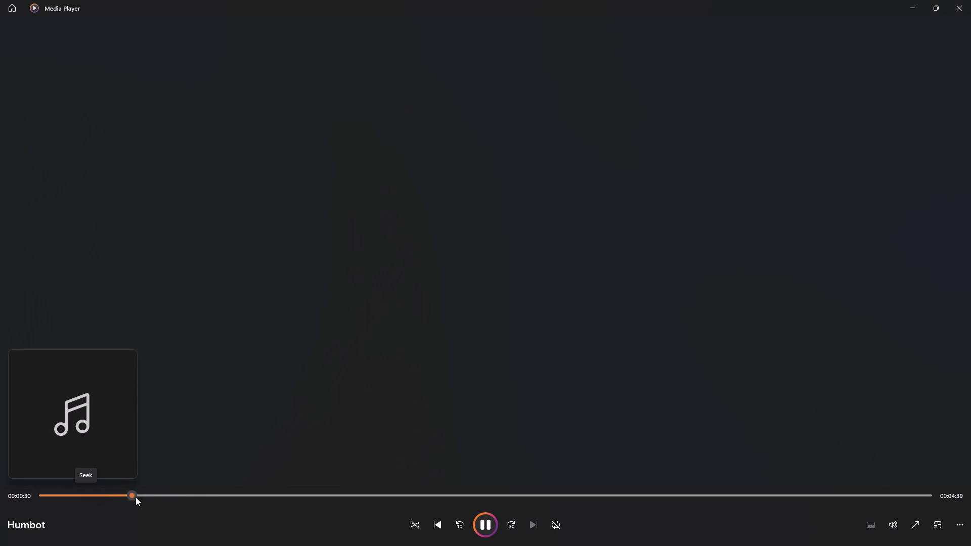
{"action": "left_click_drag", "start_coordinate": [136, 497], "coordinate": [136, 497]}
{"action": "left_click_drag", "start_coordinate": [232, 497], "coordinate": [332, 488]}
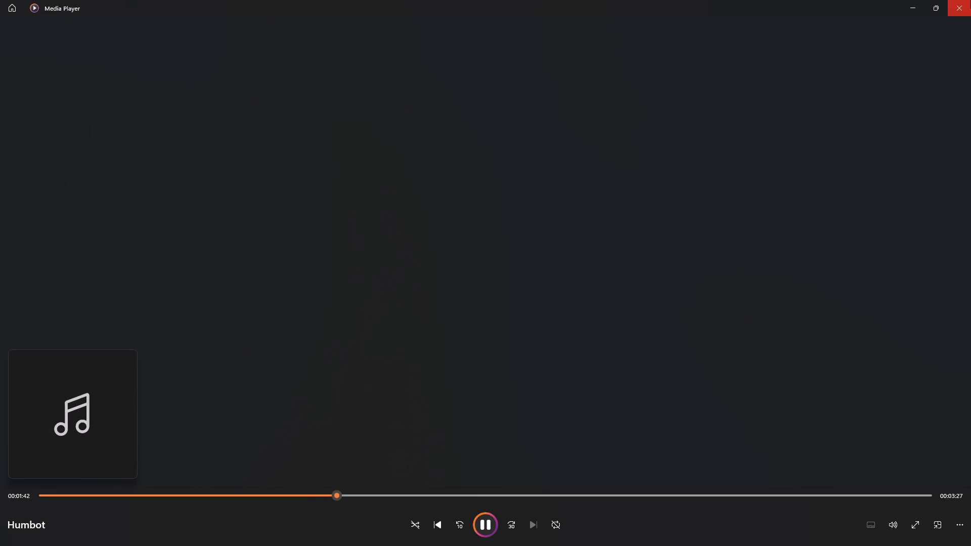
{"action": "left_click", "coordinate": [970, 0]}
Preview the Vivaldi Four Seasons Summer presto track, sampling a passage at about 0:30 and another further in.
{"action": "double_click", "coordinate": [282, 125]}
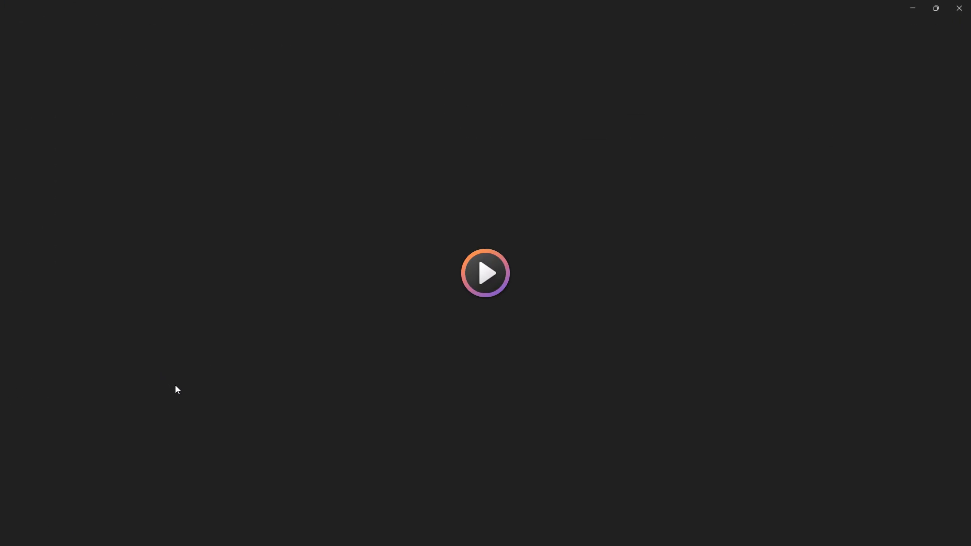
{"action": "left_click_drag", "start_coordinate": [112, 496], "coordinate": [197, 503]}
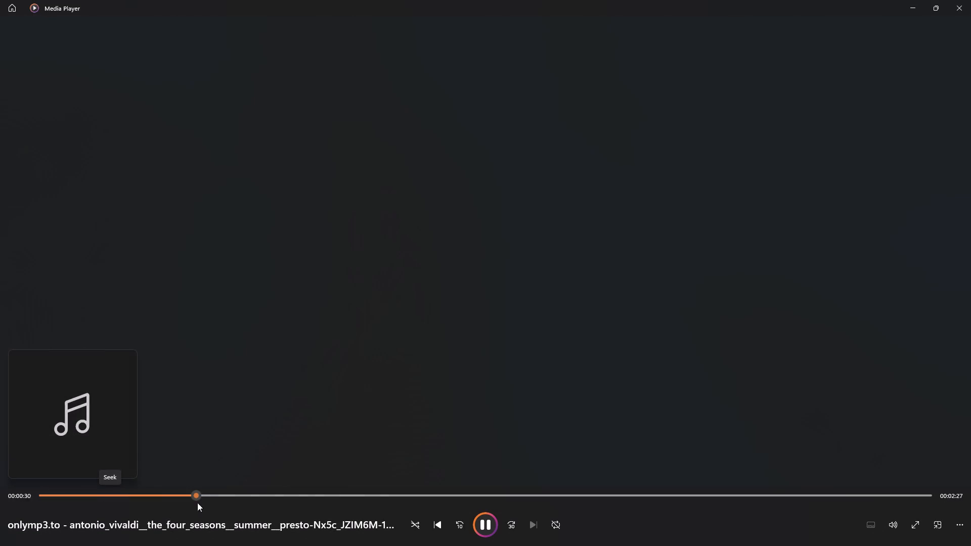
{"action": "left_click_drag", "start_coordinate": [197, 503], "coordinate": [200, 503]}
{"action": "left_click_drag", "start_coordinate": [335, 493], "coordinate": [360, 490]}
{"action": "left_click", "coordinate": [970, 0]}
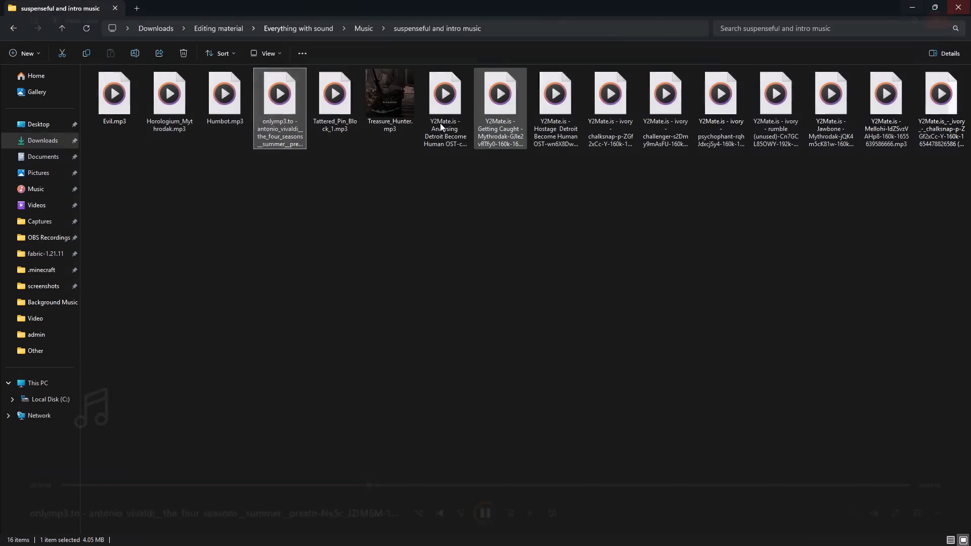
Preview the Tattered_Pin_Block_1 track, sampling passages from about 0:09 up to about 1:00.
{"action": "double_click", "coordinate": [327, 132]}
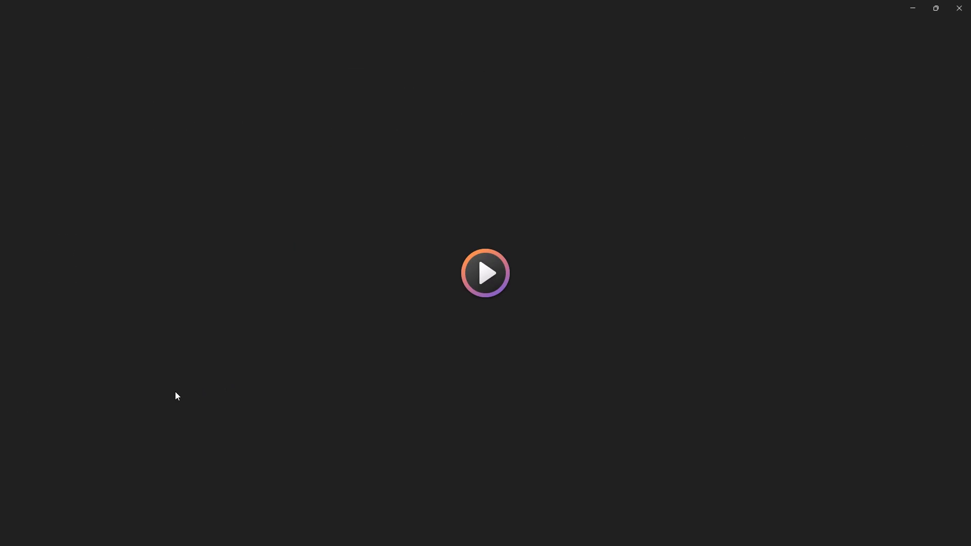
{"action": "left_click_drag", "start_coordinate": [96, 494], "coordinate": [98, 494]}
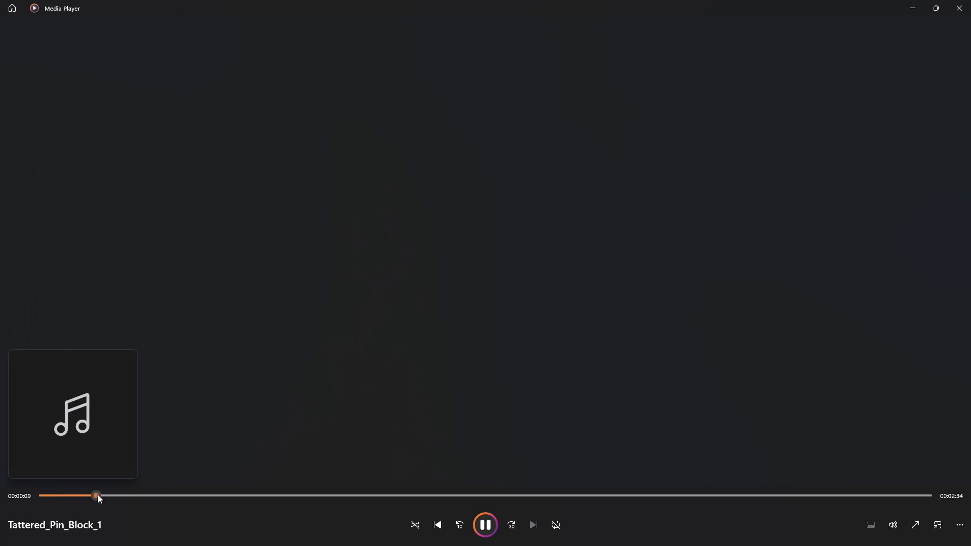
{"action": "left_click_drag", "start_coordinate": [98, 494], "coordinate": [150, 500]}
{"action": "left_click_drag", "start_coordinate": [230, 493], "coordinate": [375, 489]}
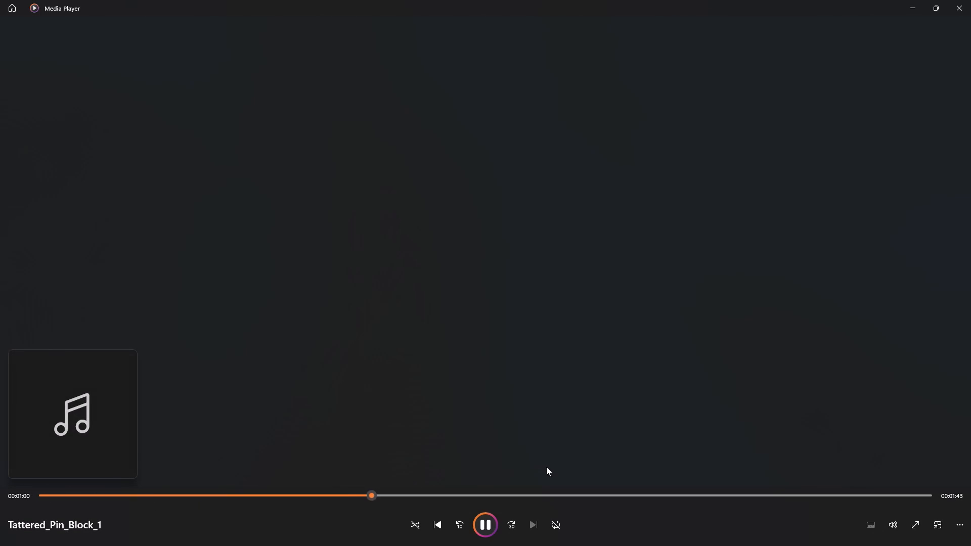
{"action": "left_click", "coordinate": [970, 0]}
Preview the Treasure Hunter track, sampling a passage at about 0:12 and others further in.
{"action": "double_click", "coordinate": [387, 119]}
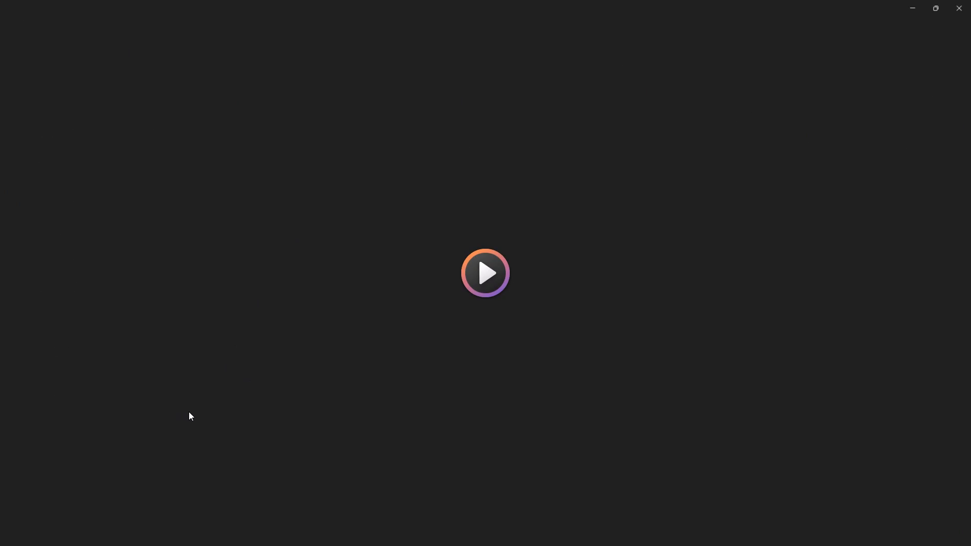
{"action": "left_click", "coordinate": [127, 497]}
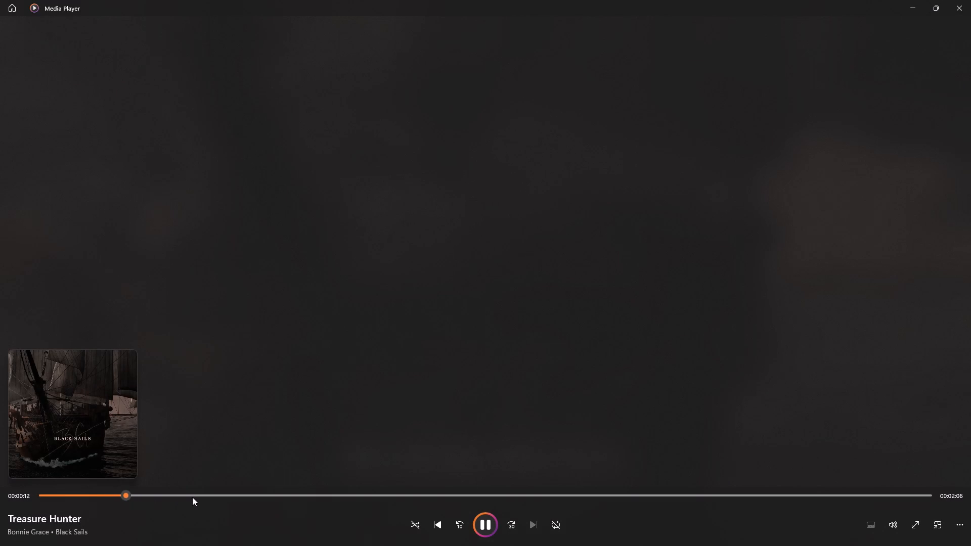
{"action": "left_click_drag", "start_coordinate": [206, 495], "coordinate": [617, 403]}
{"action": "left_click", "coordinate": [970, 0]}
Preview the Analysing track from the Detroit Become Human OST, sampling passages at about 0:16 and further in.
{"action": "double_click", "coordinate": [459, 113]}
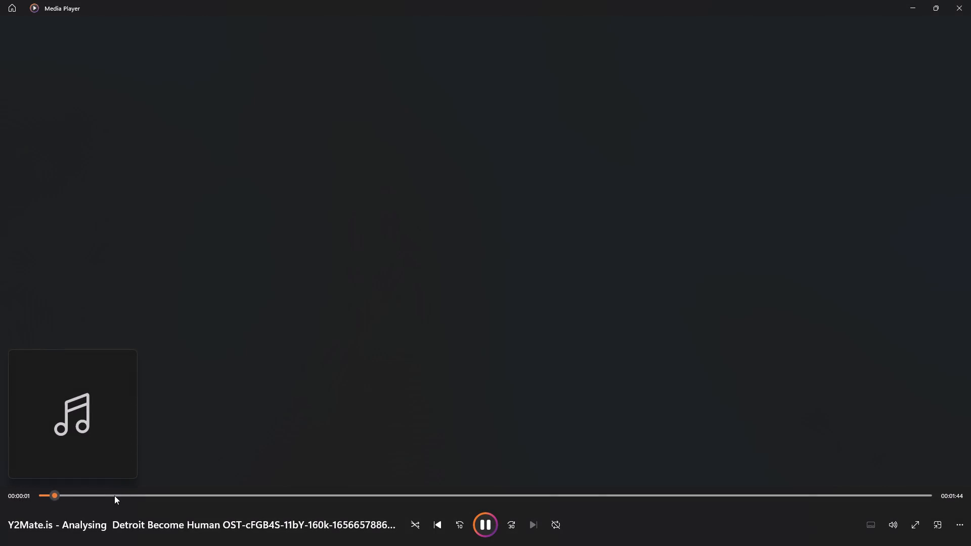
{"action": "left_click_drag", "start_coordinate": [119, 497], "coordinate": [177, 504]}
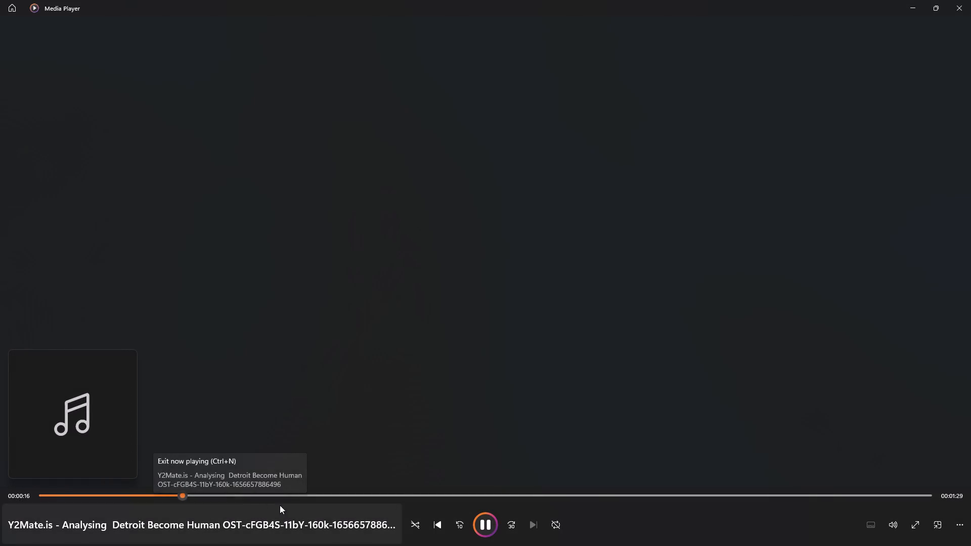
{"action": "left_click_drag", "start_coordinate": [315, 497], "coordinate": [348, 496]}
{"action": "left_click", "coordinate": [970, 0]}
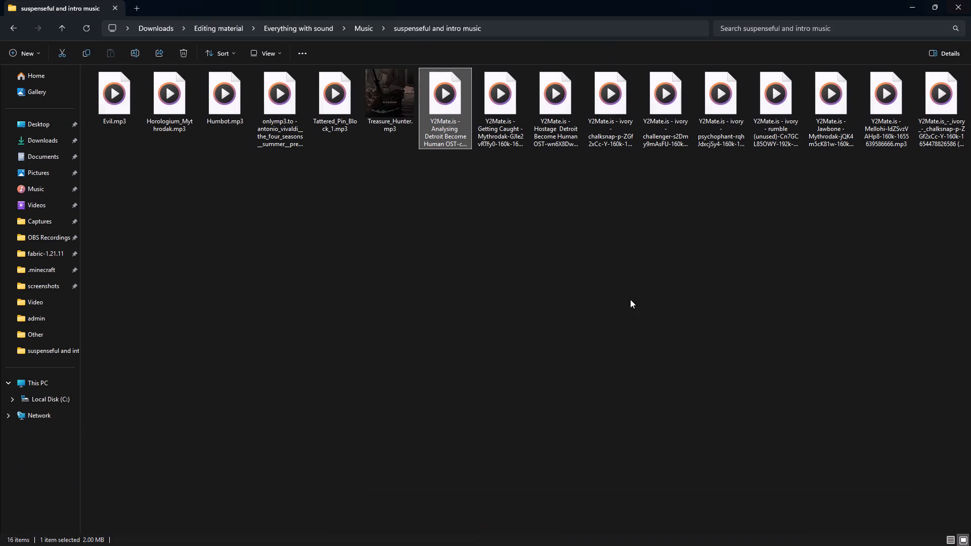
{"action": "left_click", "coordinate": [630, 299]}
Preview the Getting Caught - Mythrodak track, sampling passages including about 0:38 and 1:54.
{"action": "double_click", "coordinate": [511, 104]}
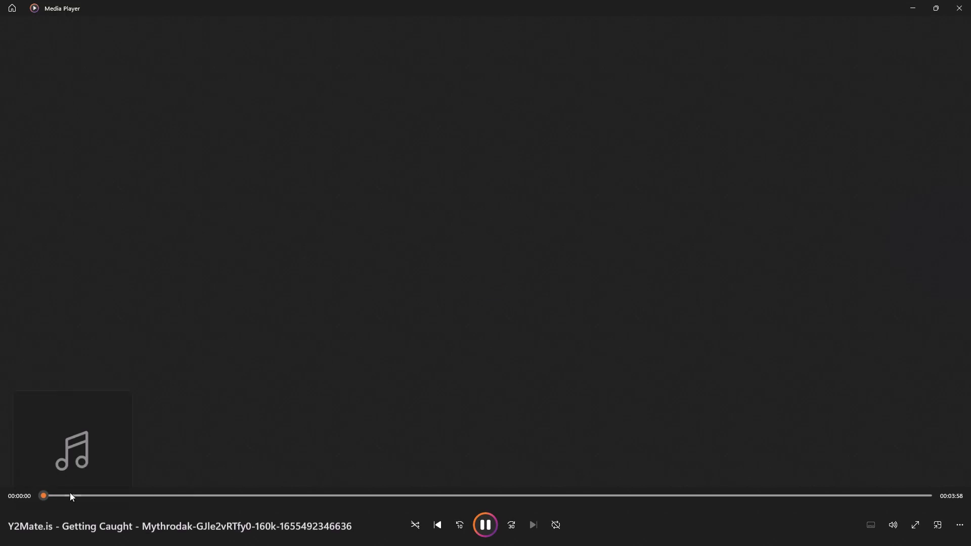
{"action": "left_click_drag", "start_coordinate": [80, 497], "coordinate": [120, 499]}
{"action": "left_click_drag", "start_coordinate": [163, 497], "coordinate": [183, 497]}
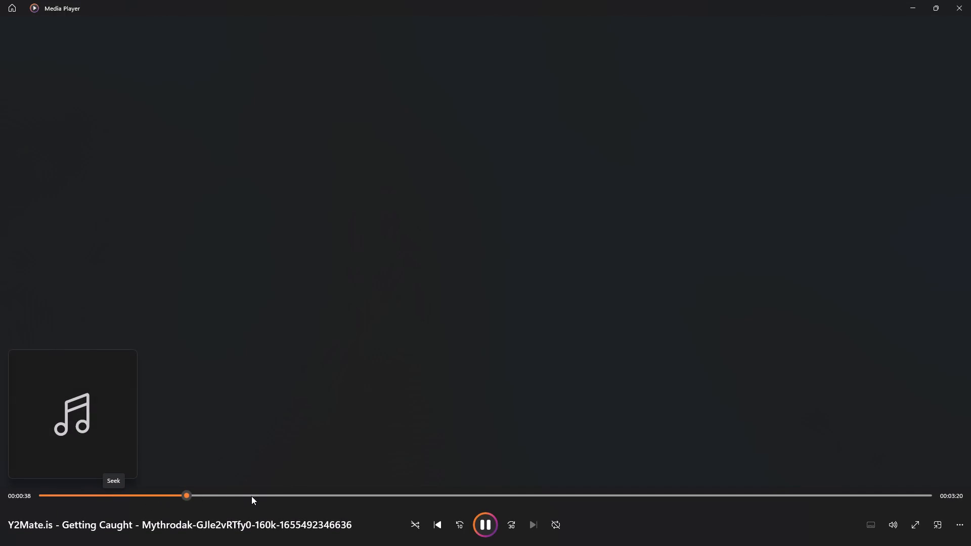
{"action": "left_click_drag", "start_coordinate": [271, 495], "coordinate": [307, 495]}
{"action": "left_click_drag", "start_coordinate": [457, 494], "coordinate": [469, 492]}
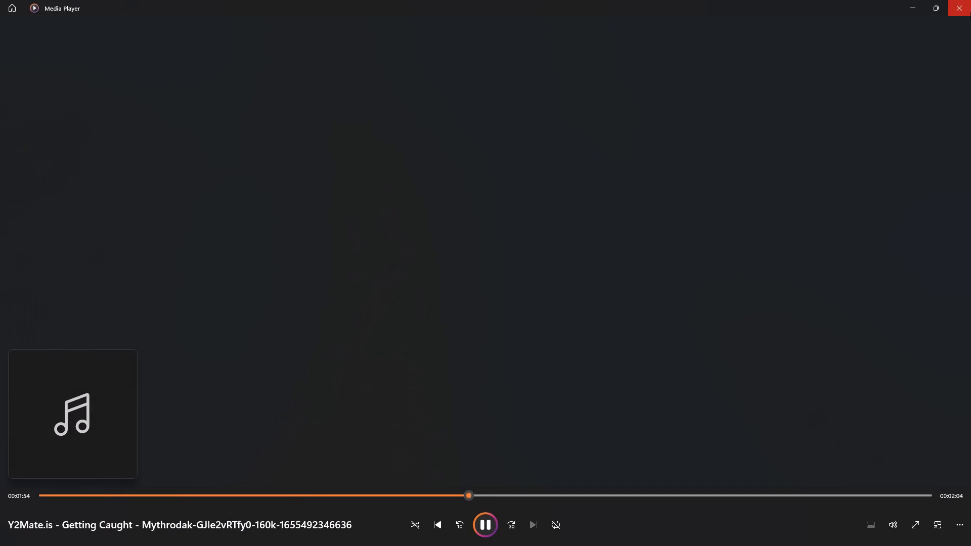
{"action": "left_click", "coordinate": [968, 11]}
Preview the Hostage track from the Detroit Become Human OST, sampling passages at about 0:27 and further in.
{"action": "double_click", "coordinate": [560, 111]}
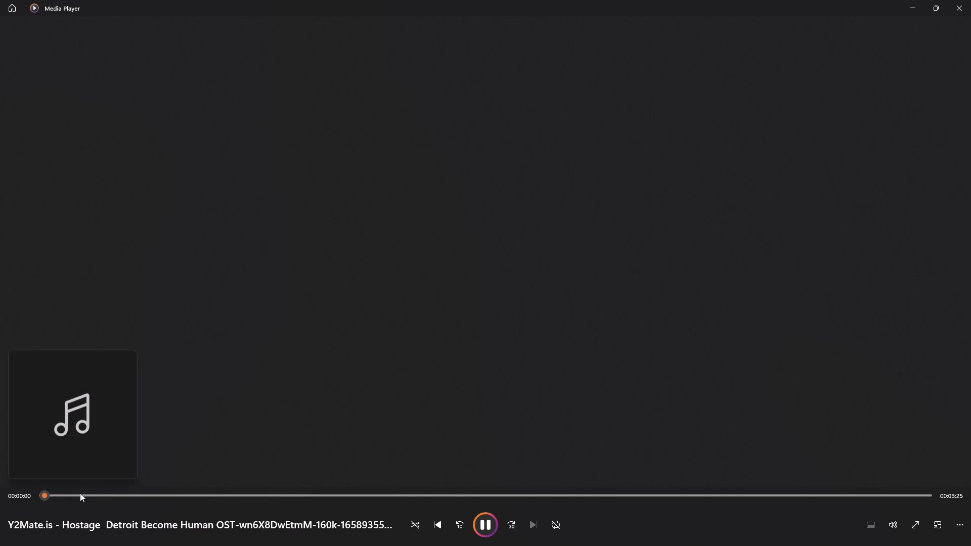
{"action": "left_click_drag", "start_coordinate": [81, 493], "coordinate": [101, 497]}
{"action": "left_click", "coordinate": [158, 494]}
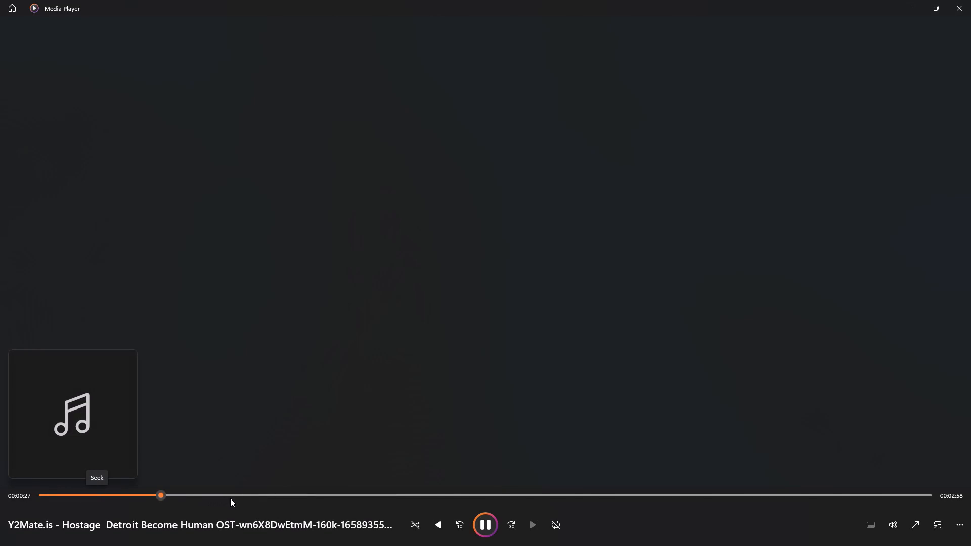
{"action": "left_click_drag", "start_coordinate": [250, 493], "coordinate": [526, 492]}
{"action": "left_click", "coordinate": [970, 0]}
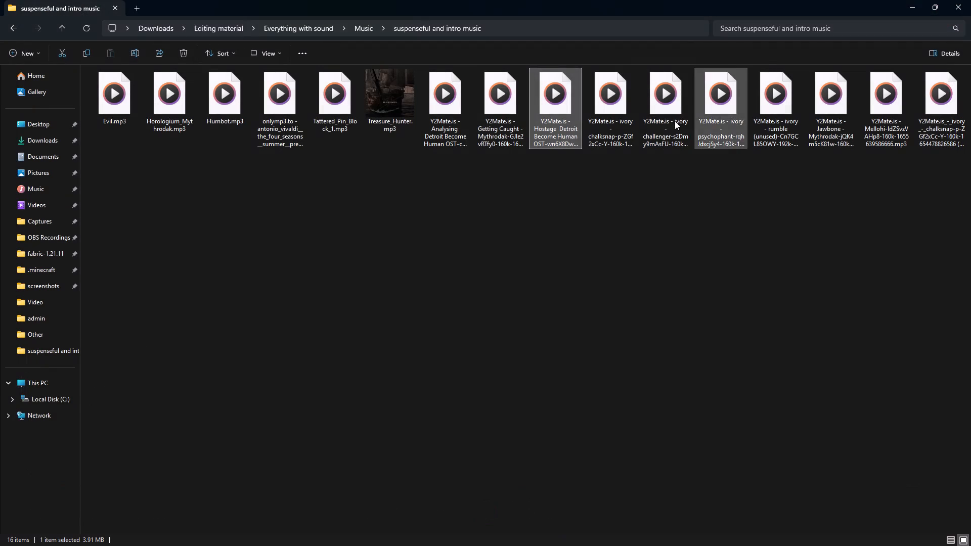
Preview the first ivory - chalksnap track, sampling passages at about 0:07, 0:34 and on toward its end.
{"action": "double_click", "coordinate": [616, 131]}
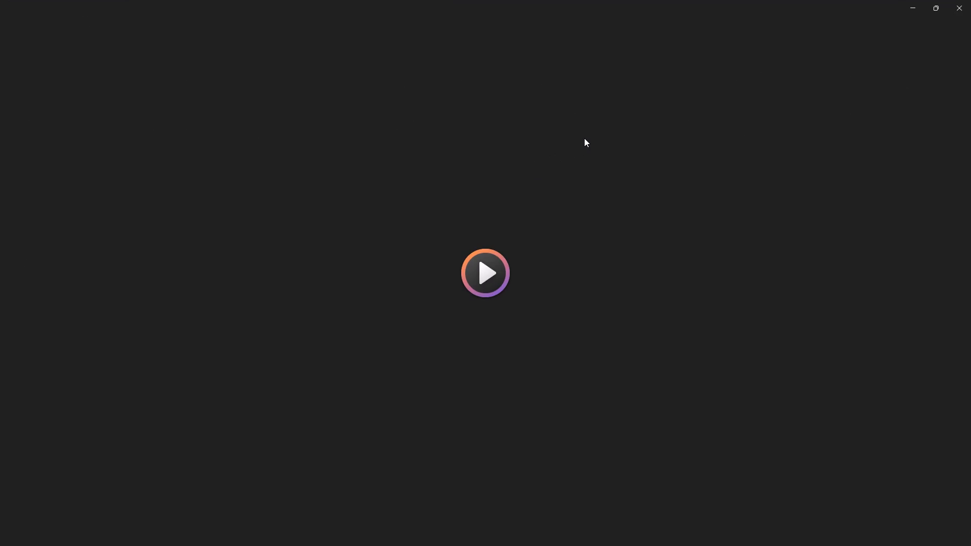
{"action": "left_click", "coordinate": [118, 495]}
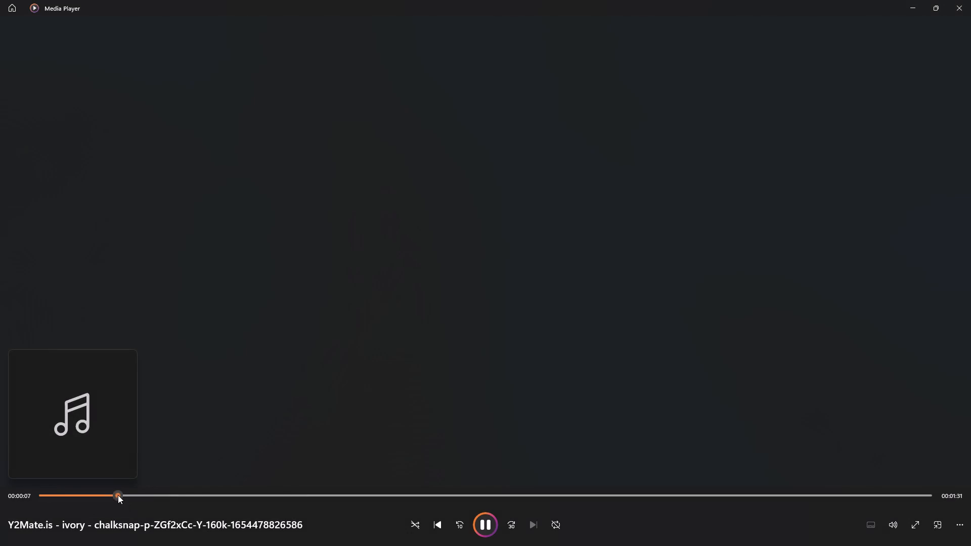
{"action": "left_click_drag", "start_coordinate": [205, 501], "coordinate": [215, 498]}
{"action": "left_click_drag", "start_coordinate": [344, 493], "coordinate": [350, 493]}
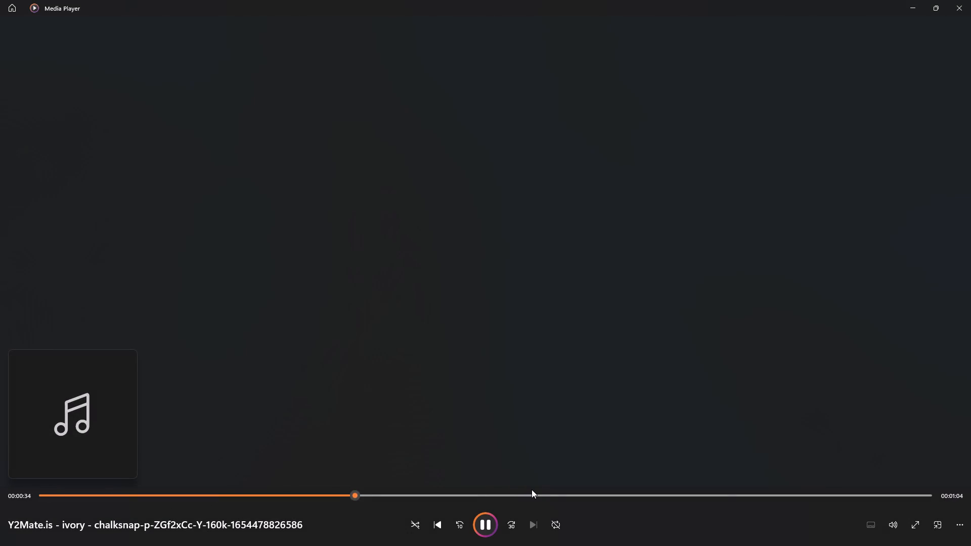
{"action": "left_click", "coordinate": [532, 490]}
{"action": "left_click", "coordinate": [729, 492]}
{"action": "left_click", "coordinate": [970, 0]}
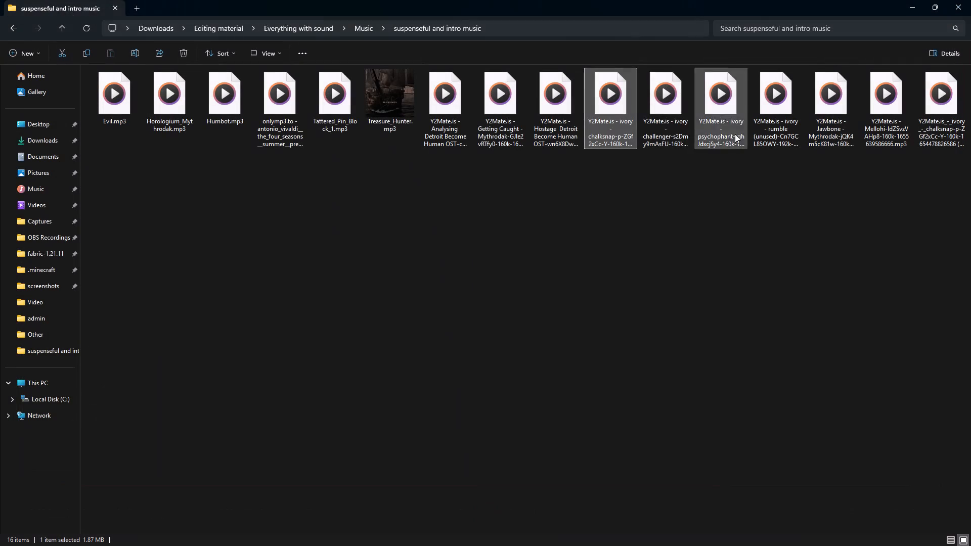
Preview the ivory - challenger track, sampling passages at about 0:08 and on to about 0:42.
{"action": "double_click", "coordinate": [674, 142]}
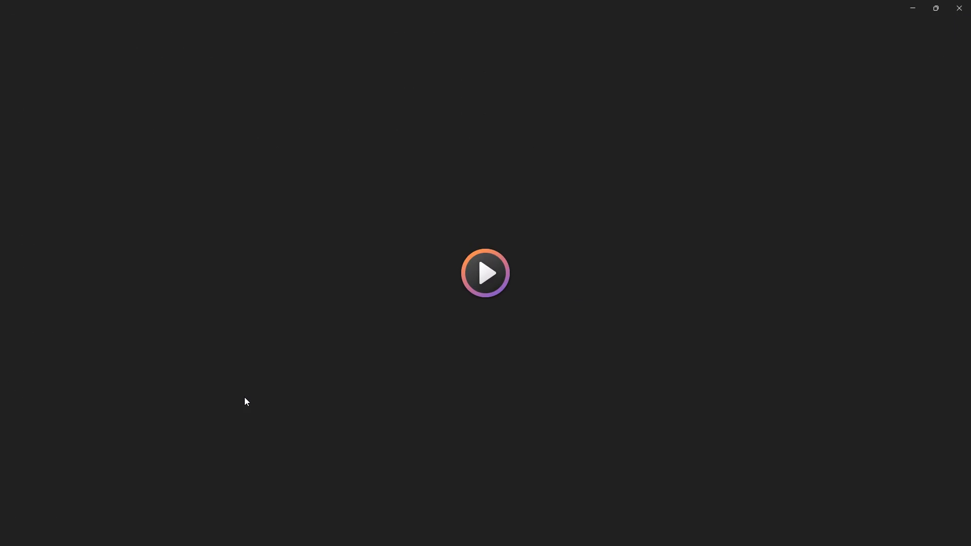
{"action": "left_click", "coordinate": [89, 494]}
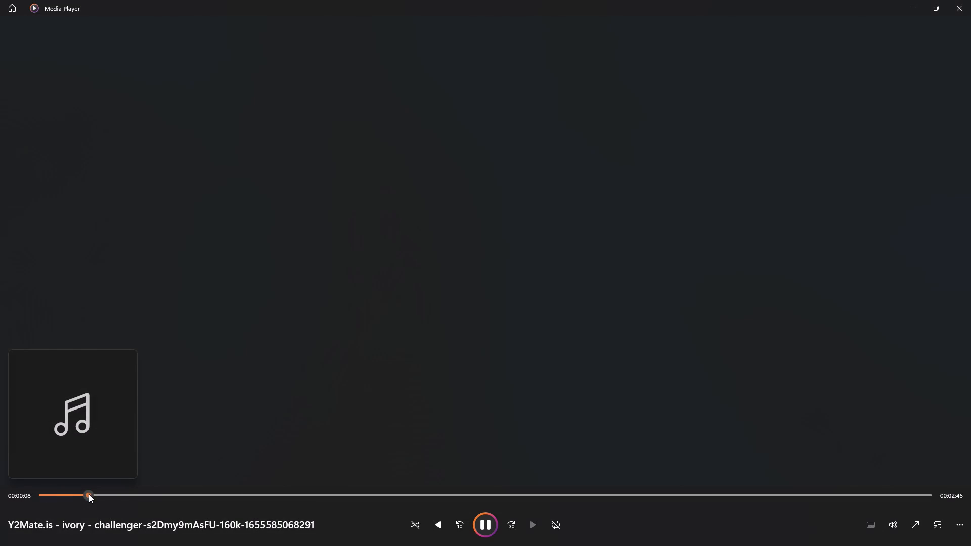
{"action": "left_click_drag", "start_coordinate": [155, 492], "coordinate": [188, 494]}
{"action": "left_click_drag", "start_coordinate": [248, 494], "coordinate": [258, 491]}
{"action": "left_click", "coordinate": [970, 0]}
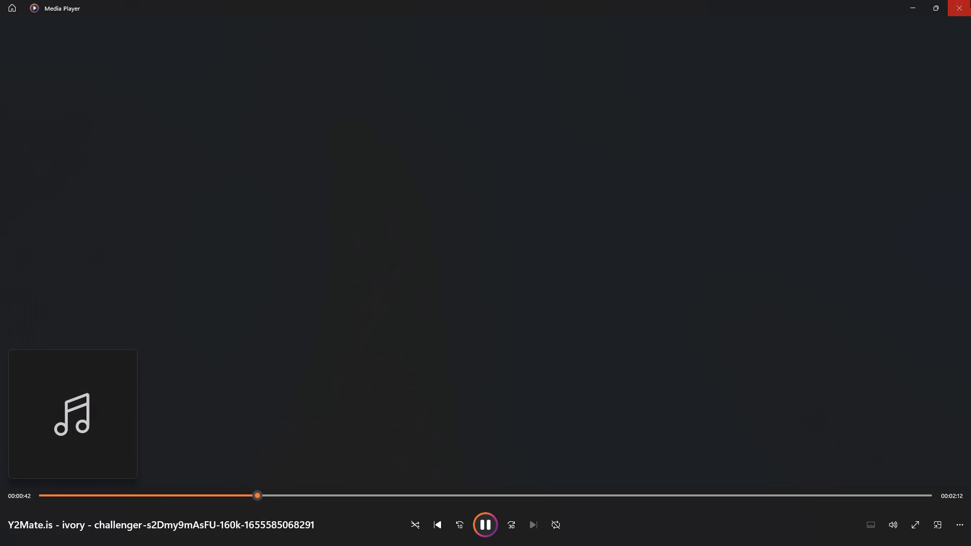
Preview the ivory - psychophant track, sampling a few passages in its early part.
{"action": "double_click", "coordinate": [708, 105]}
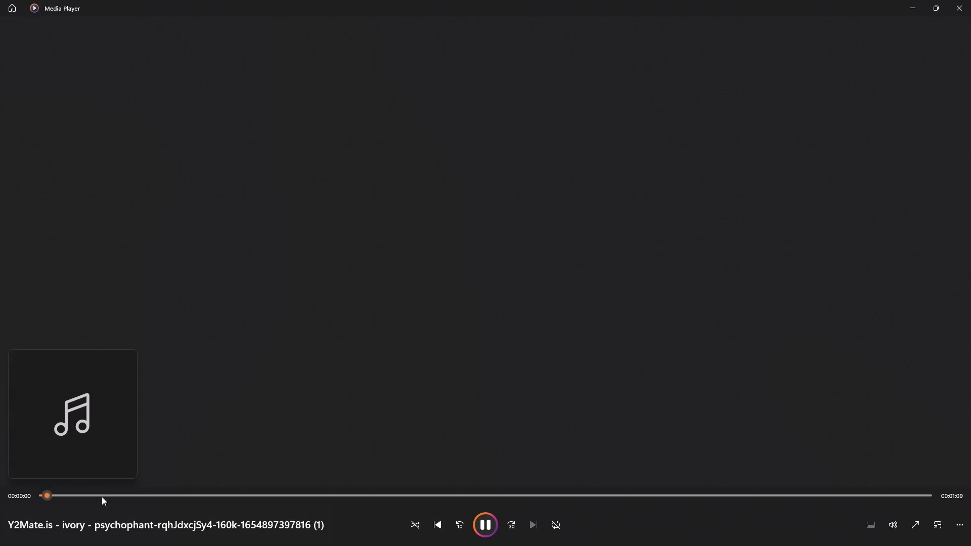
{"action": "left_click_drag", "start_coordinate": [102, 496], "coordinate": [134, 494]}
{"action": "left_click", "coordinate": [208, 495]}
{"action": "left_click", "coordinate": [970, 0]}
{"action": "left_click", "coordinate": [445, 226]}
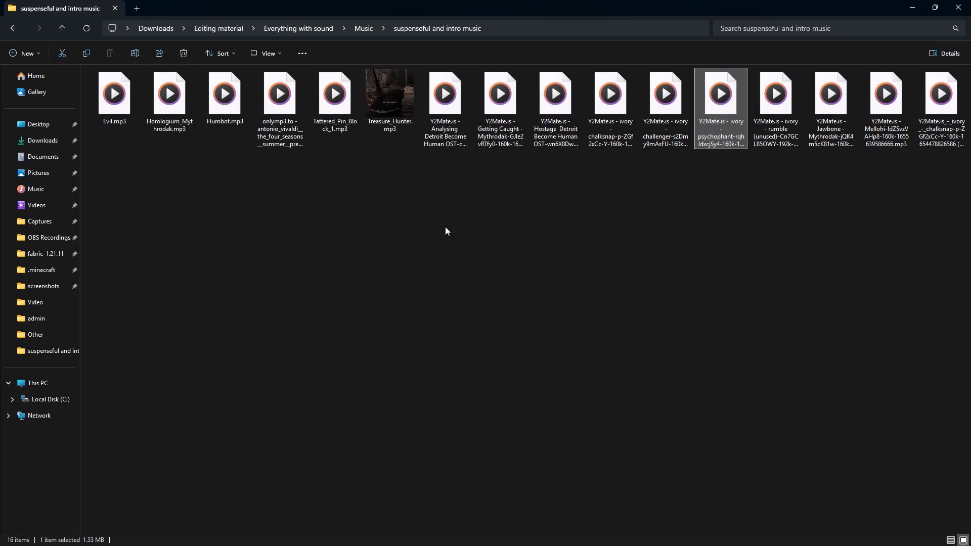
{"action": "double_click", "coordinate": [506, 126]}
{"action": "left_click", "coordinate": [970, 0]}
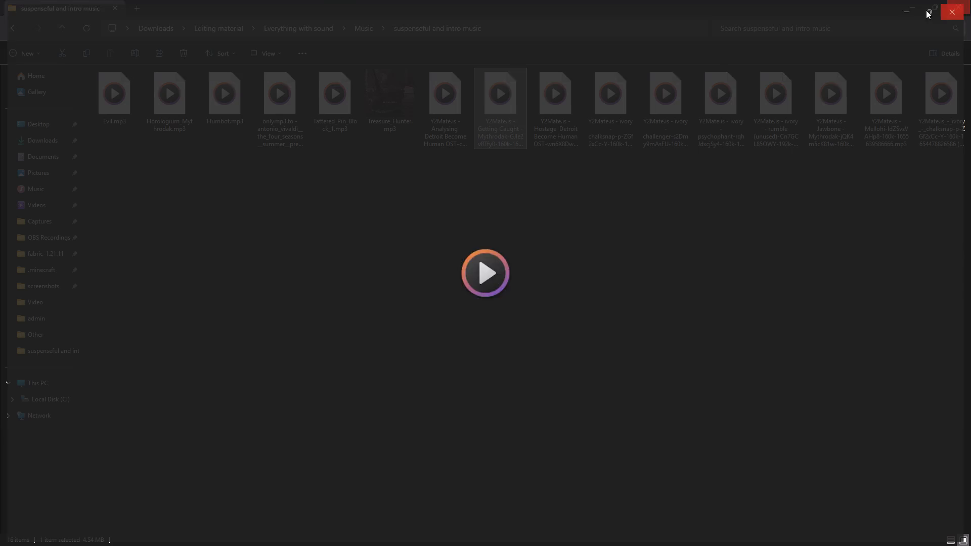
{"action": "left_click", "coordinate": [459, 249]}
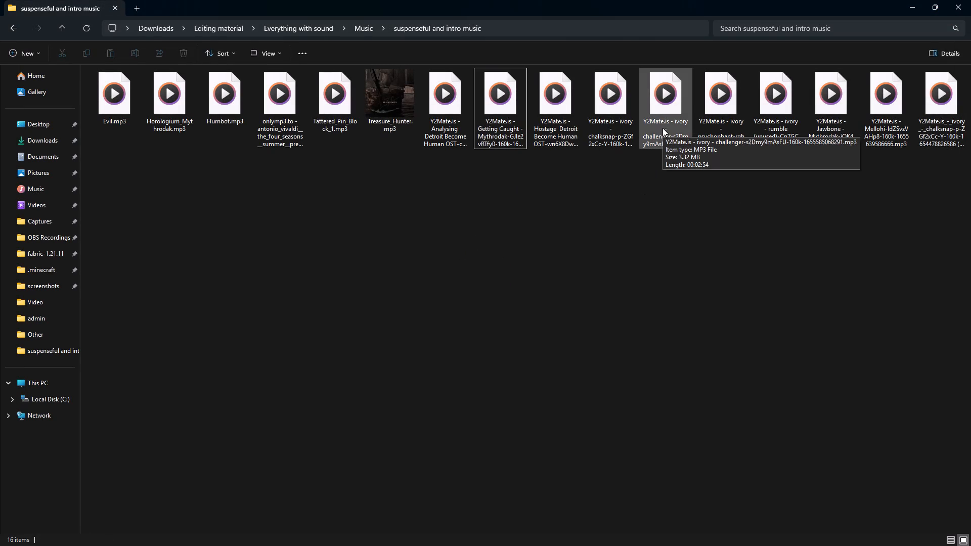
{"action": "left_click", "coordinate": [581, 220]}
Preview the Hostage track from the Detroit Become Human OST again, sampling early passages up to about 0:25.
{"action": "double_click", "coordinate": [546, 129]}
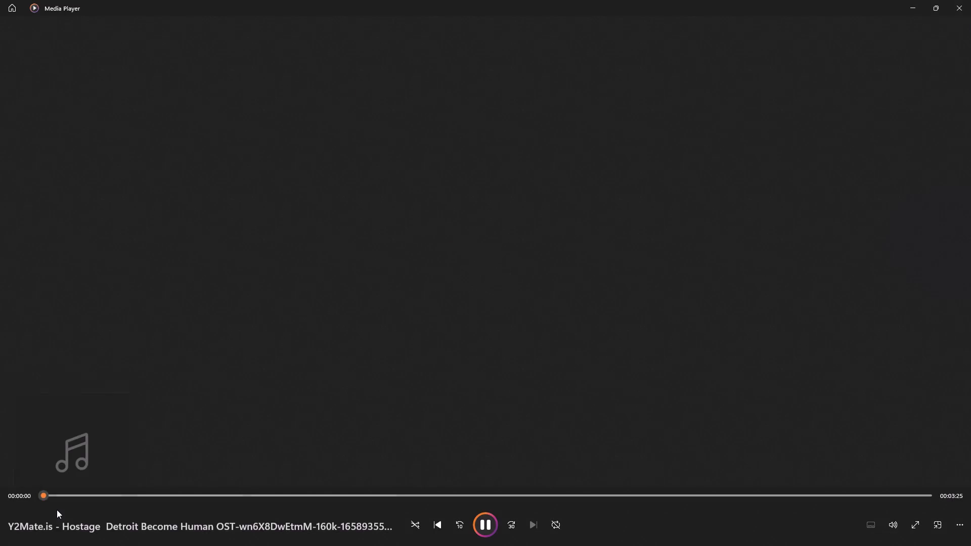
{"action": "left_click_drag", "start_coordinate": [74, 496], "coordinate": [85, 496]}
{"action": "left_click_drag", "start_coordinate": [139, 488], "coordinate": [146, 487]}
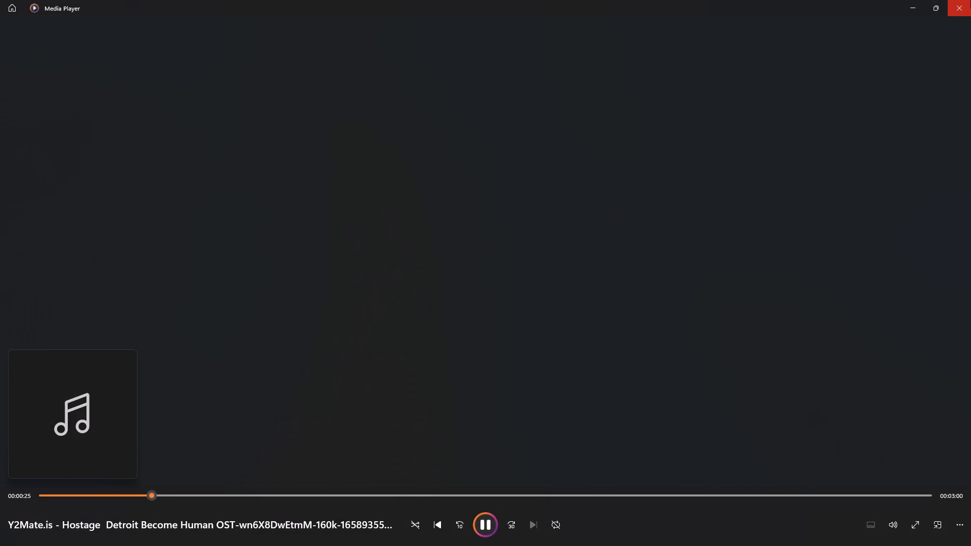
{"action": "left_click", "coordinate": [970, 0]}
{"action": "left_click_drag", "start_coordinate": [579, 216], "coordinate": [580, 210]}
Import the Hostage track into the Premiere project and place it on audio track A4 starting at about 3:02.
{"action": "left_click_drag", "start_coordinate": [564, 115], "coordinate": [646, 538]}
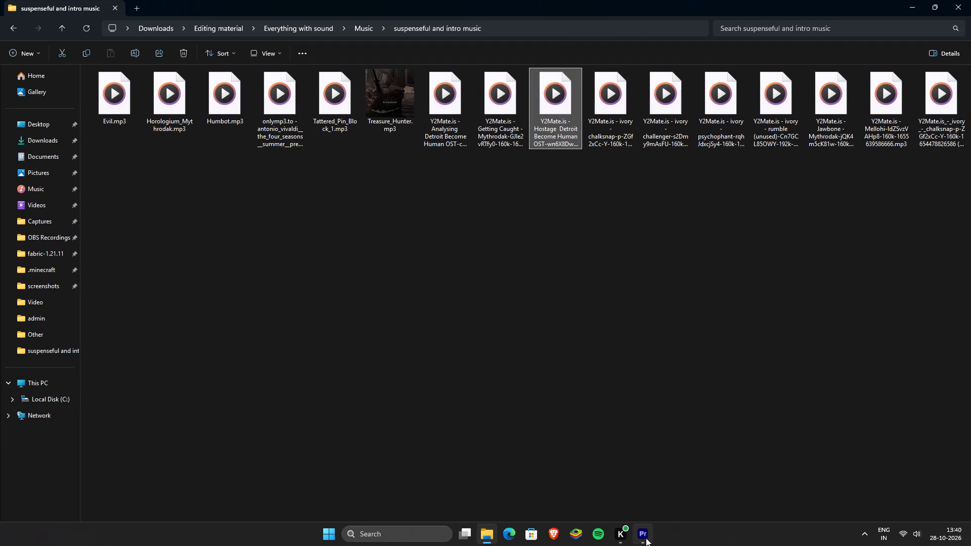
{"action": "left_click_drag", "start_coordinate": [646, 538], "coordinate": [163, 456]}
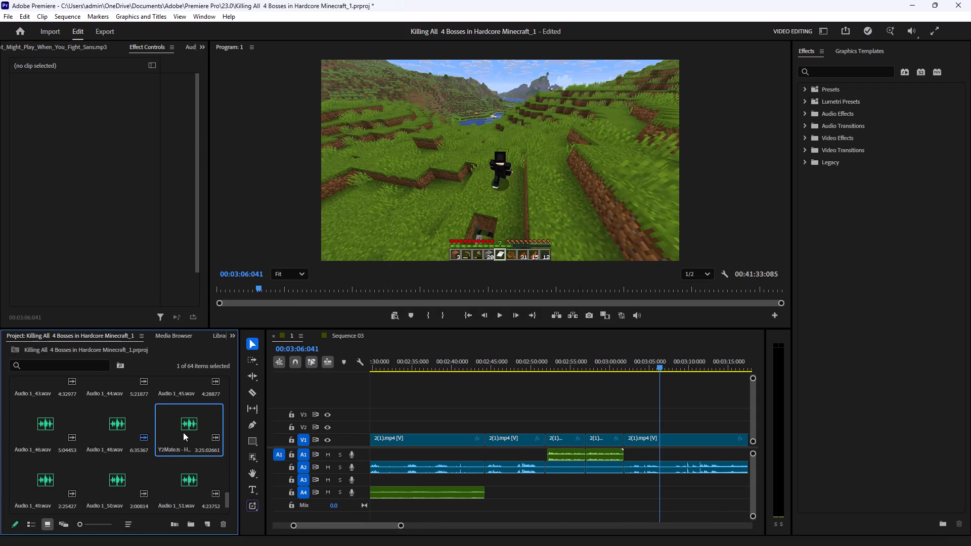
{"action": "left_click_drag", "start_coordinate": [183, 432], "coordinate": [619, 490]}
Move the playhead to 3:01:092 and set the Hostage music clip's volume level to -18.2 dB.
{"action": "left_click_drag", "start_coordinate": [631, 360], "coordinate": [627, 395]}
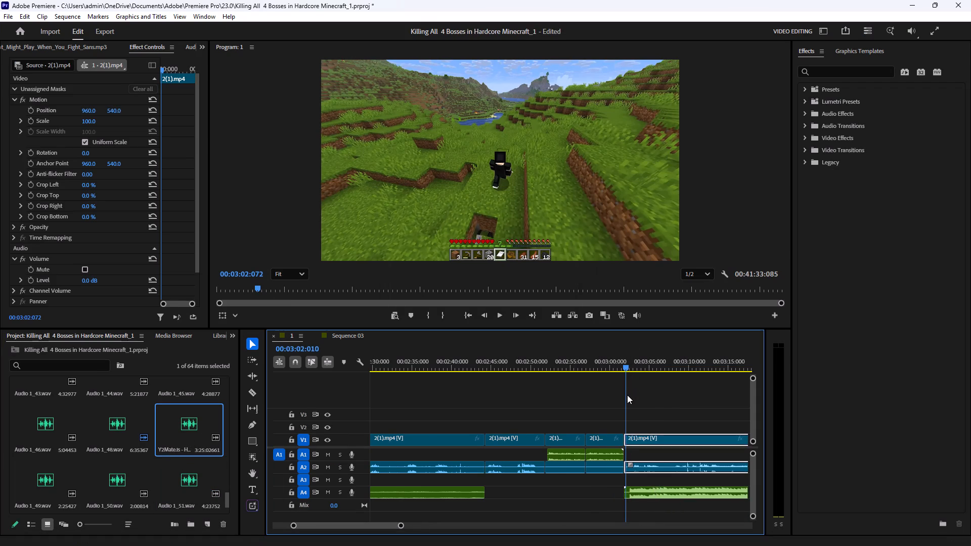
{"action": "left_click_drag", "start_coordinate": [627, 395], "coordinate": [625, 404]}
{"action": "left_click", "coordinate": [659, 498]}
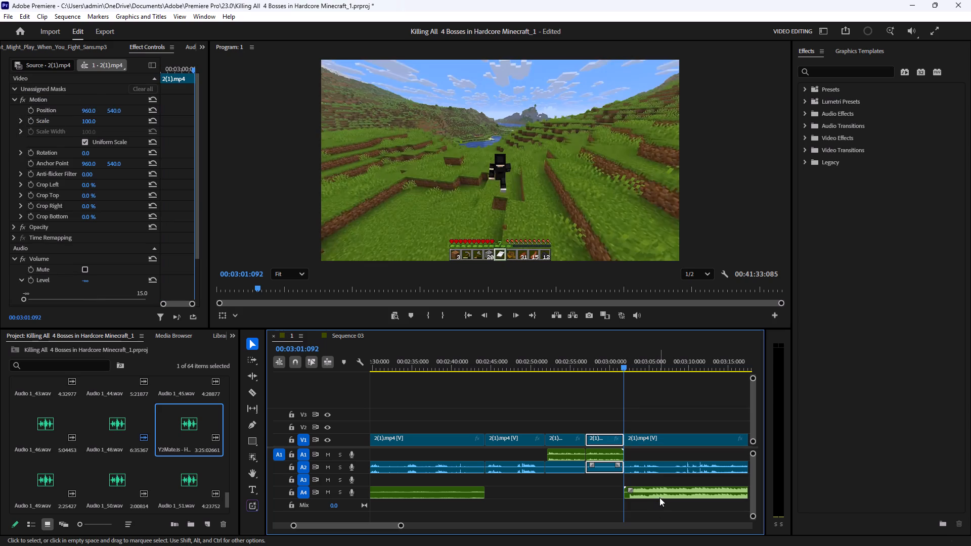
{"action": "scroll", "coordinate": [67, 290], "scroll_direction": "down", "scroll_amount": 3}
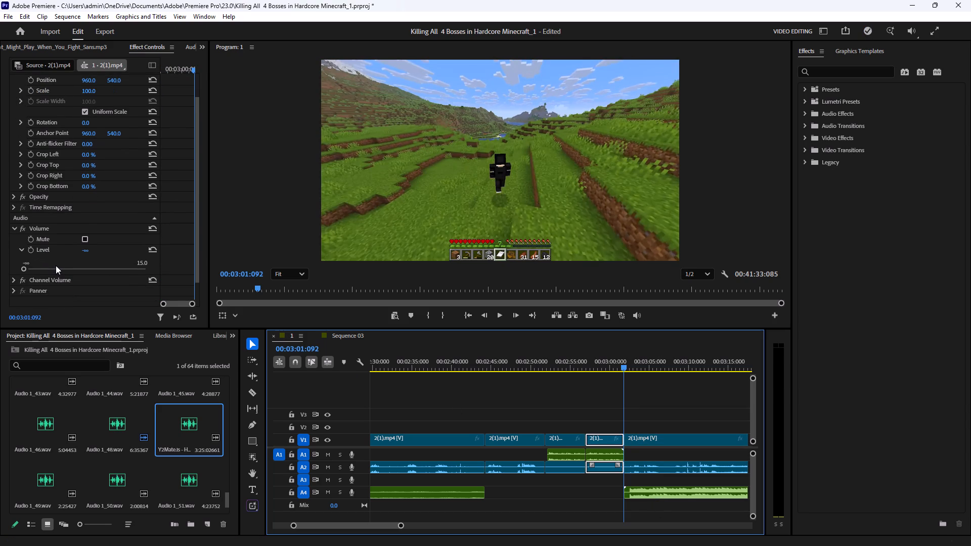
{"action": "left_click", "coordinate": [661, 487]}
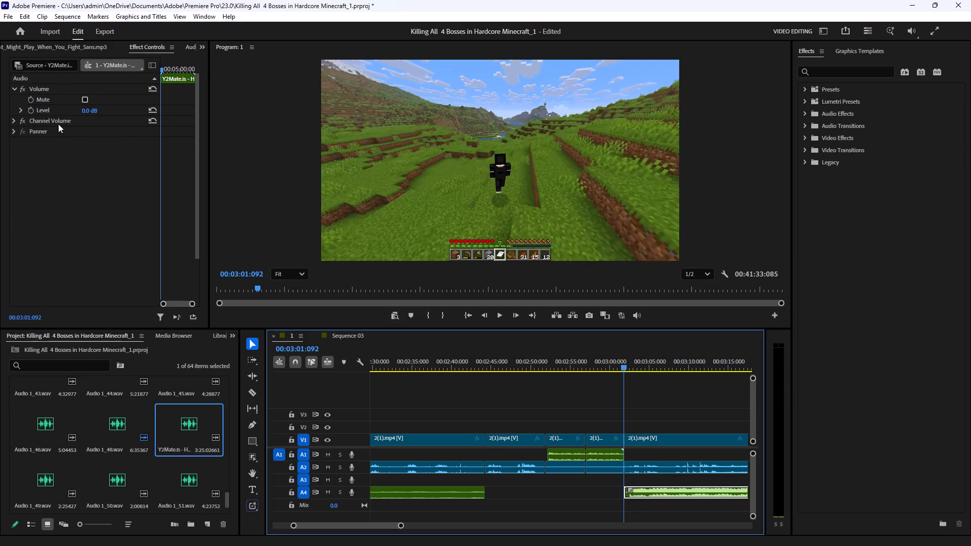
{"action": "left_click", "coordinate": [21, 114]}
{"action": "left_click", "coordinate": [19, 108]}
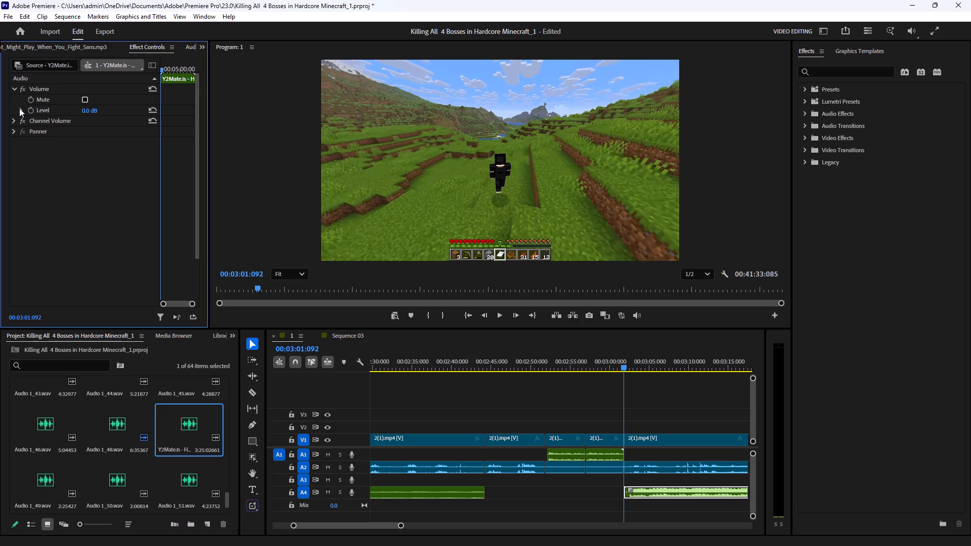
{"action": "left_click_drag", "start_coordinate": [92, 128], "coordinate": [58, 133]}
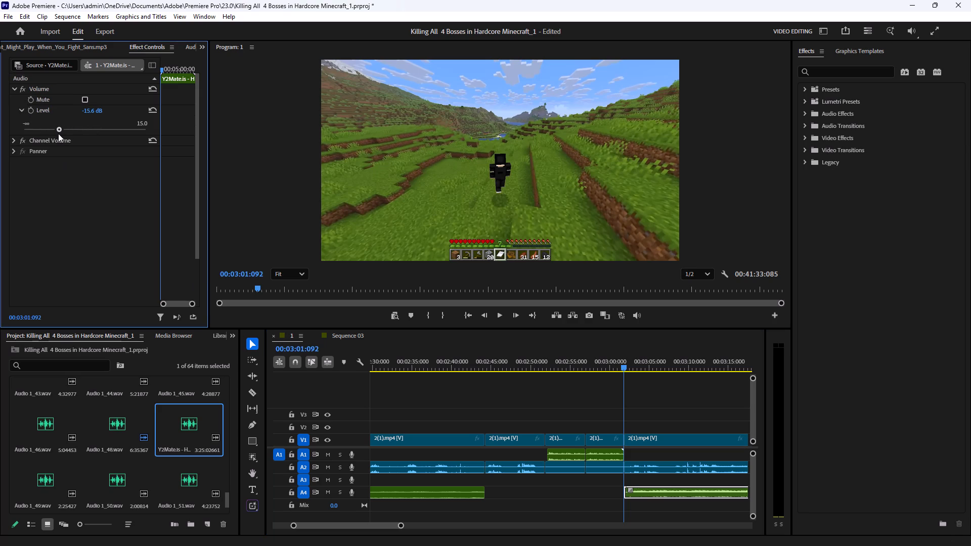
{"action": "left_click_drag", "start_coordinate": [58, 133], "coordinate": [55, 147]}
{"action": "left_click_drag", "start_coordinate": [55, 147], "coordinate": [55, 148]}
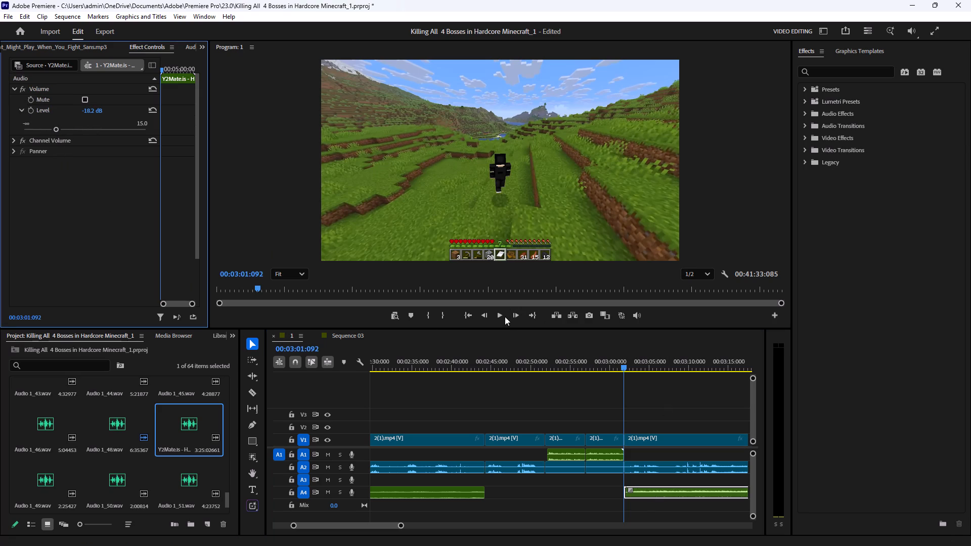
Play back the section from about 3:01 and shift the Hostage clip on A4 to start at about 3:09.
{"action": "left_click", "coordinate": [502, 317]}
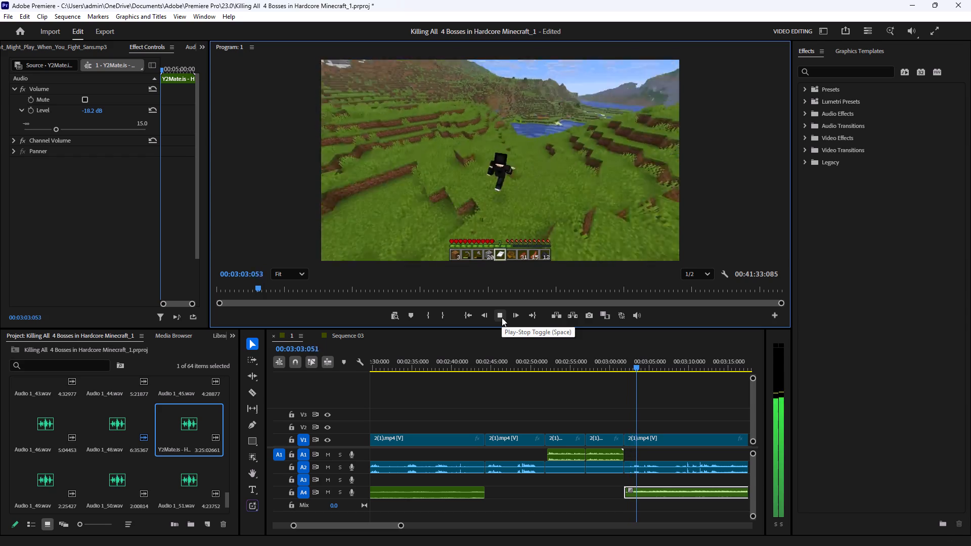
{"action": "left_click", "coordinate": [502, 317]}
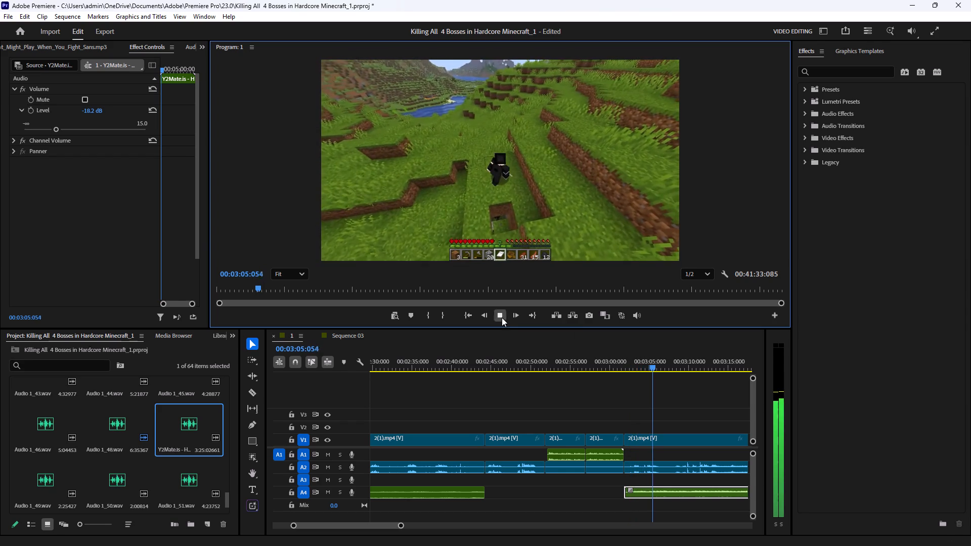
{"action": "left_click_drag", "start_coordinate": [658, 495], "coordinate": [704, 490]}
{"action": "left_click", "coordinate": [621, 362]}
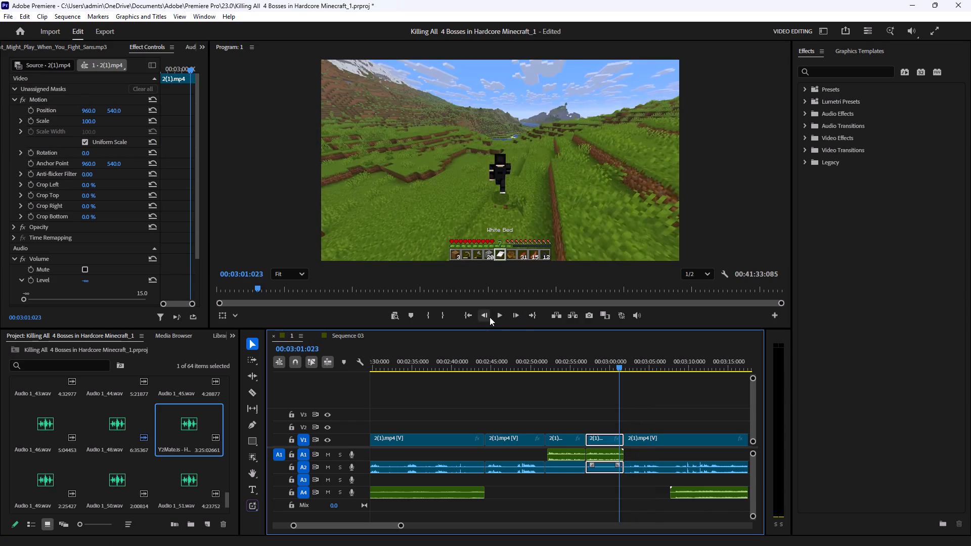
{"action": "left_click", "coordinate": [494, 316]}
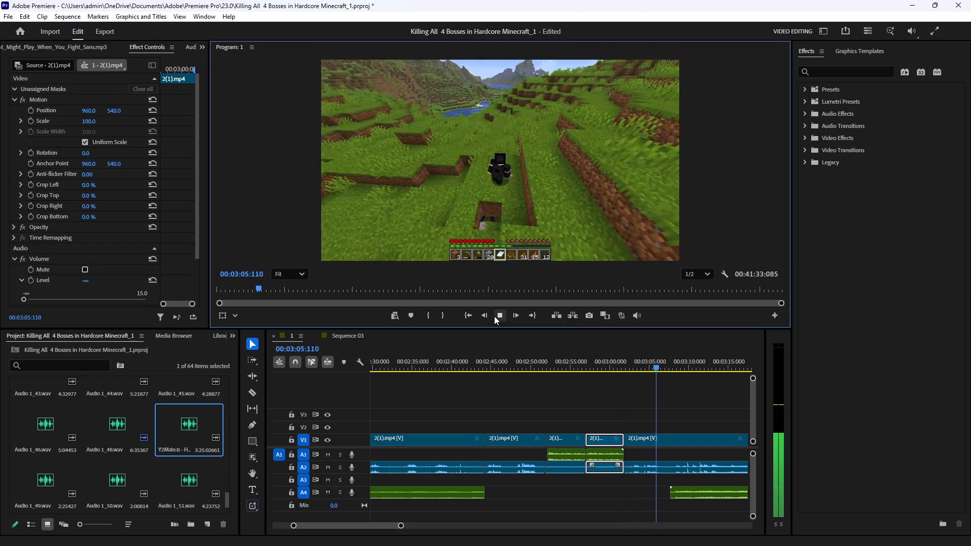
{"action": "left_click", "coordinate": [494, 316]}
{"action": "left_click", "coordinate": [494, 316]}
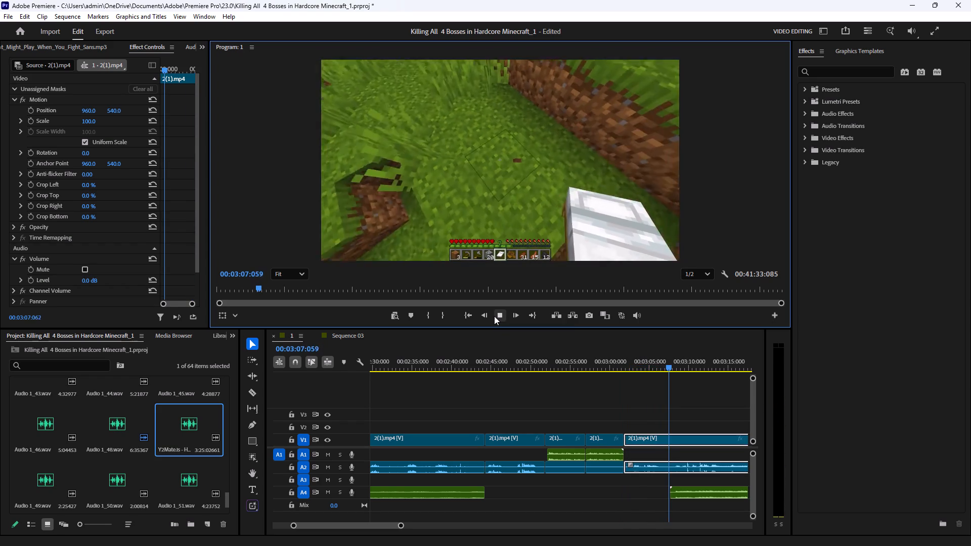
{"action": "left_click", "coordinate": [494, 316]}
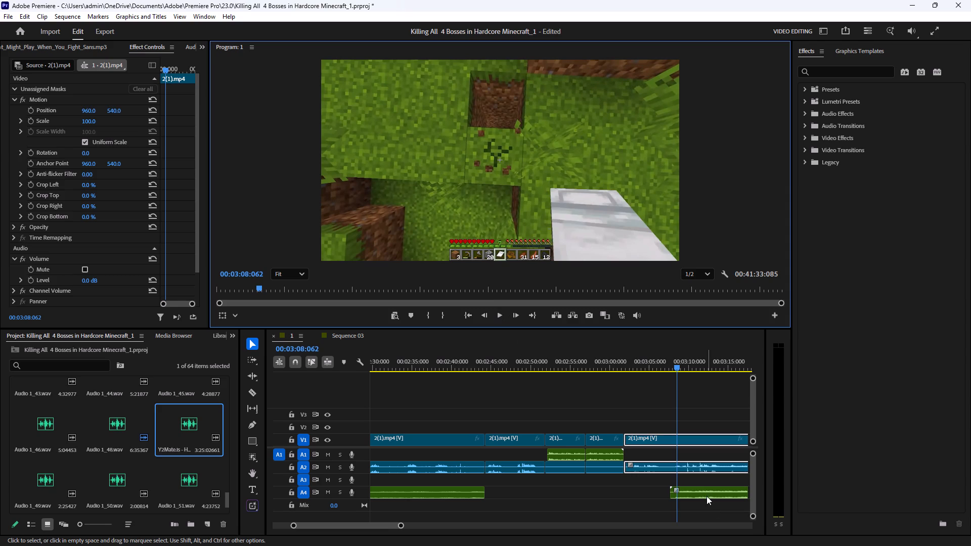
{"action": "left_click_drag", "start_coordinate": [695, 491], "coordinate": [726, 486]}
{"action": "left_click", "coordinate": [501, 311]}
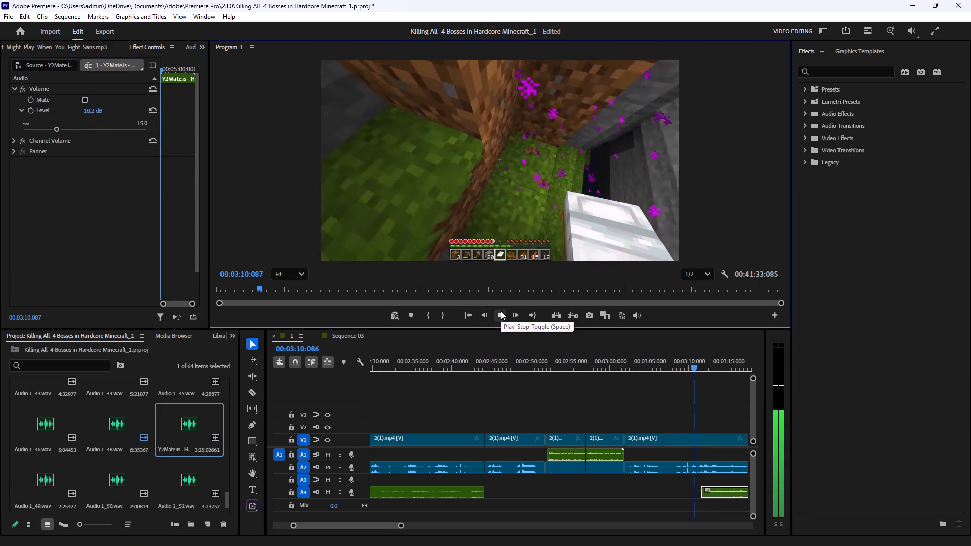
{"action": "left_click", "coordinate": [501, 311]}
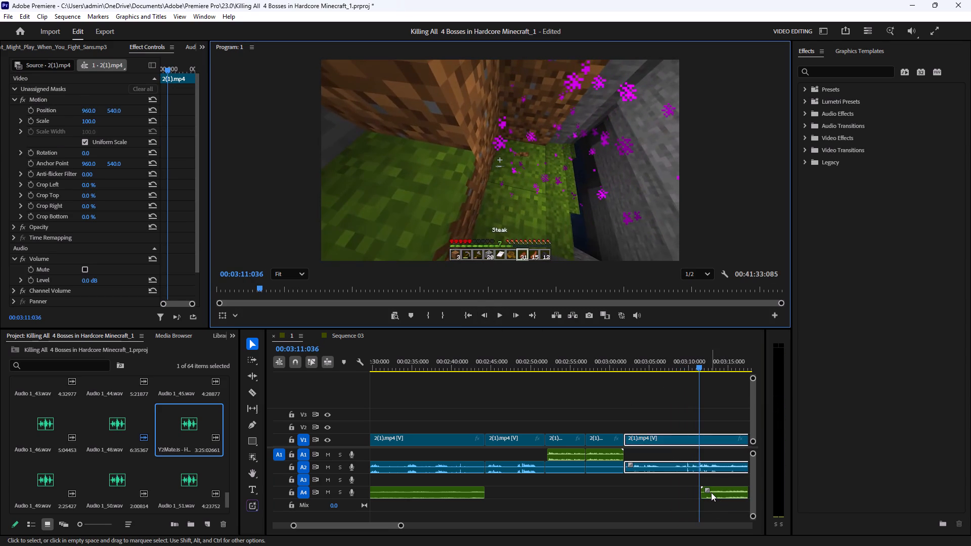
{"action": "left_click_drag", "start_coordinate": [711, 492], "coordinate": [695, 493]}
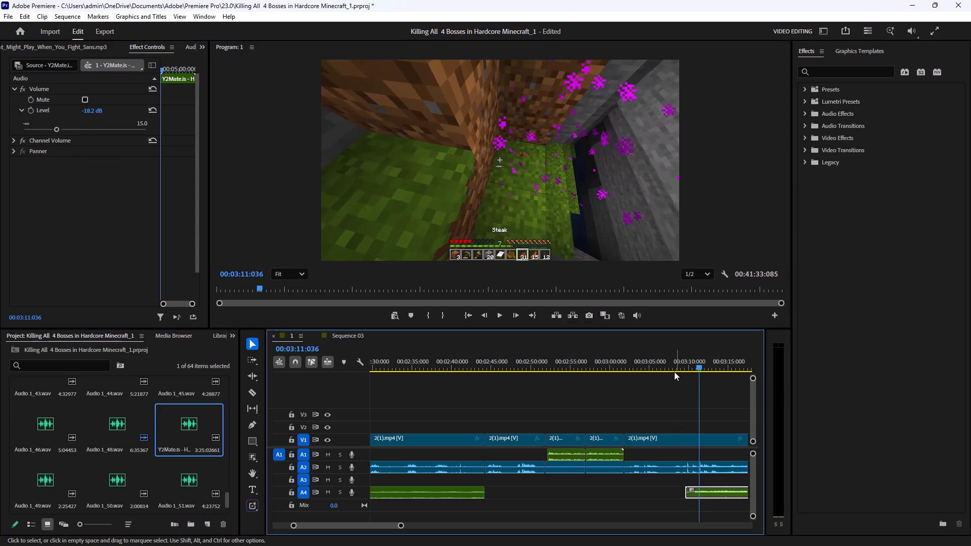
Play the gameplay with the new music from about 3:07 to 3:38:075 to check how they fit together.
{"action": "left_click", "coordinate": [669, 365]}
{"action": "left_click", "coordinate": [498, 311]}
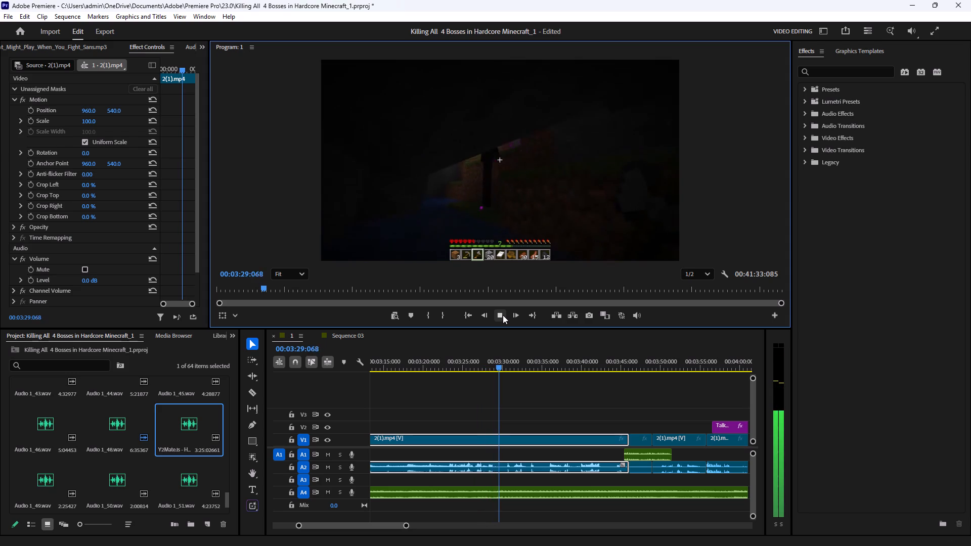
{"action": "left_click", "coordinate": [899, 332]}
{"action": "left_click", "coordinate": [556, 395]}
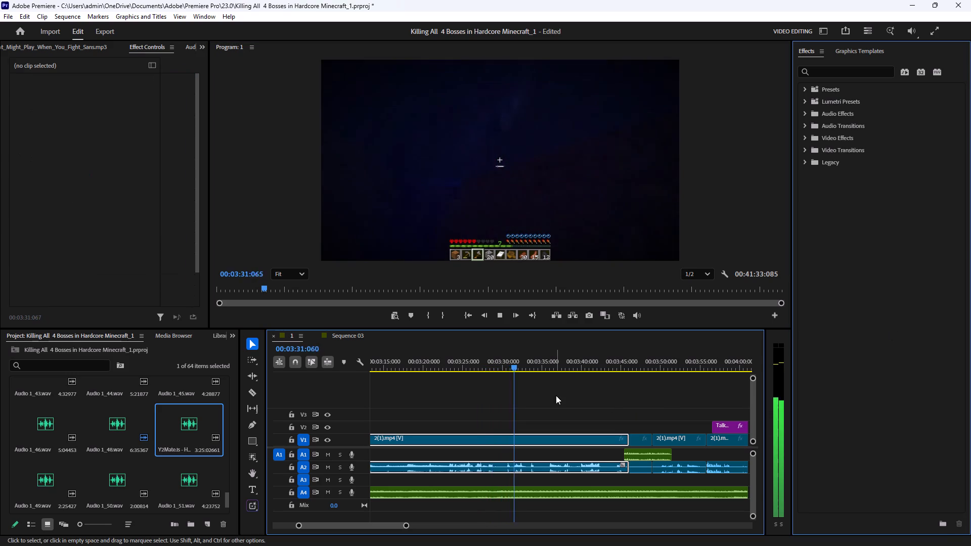
{"action": "left_click", "coordinate": [500, 317]}
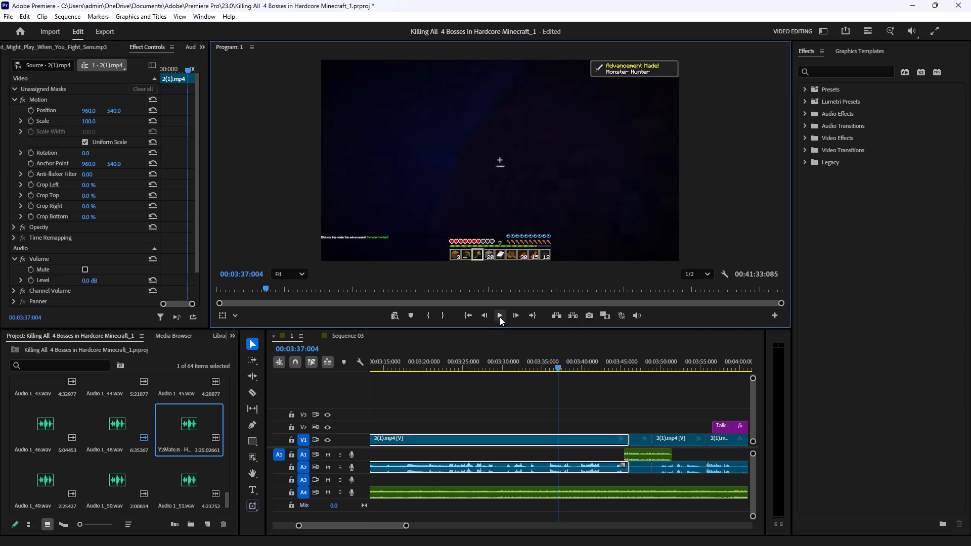
{"action": "left_click", "coordinate": [500, 317]}
{"action": "left_click", "coordinate": [500, 317]}
{"action": "left_click", "coordinate": [500, 317]}
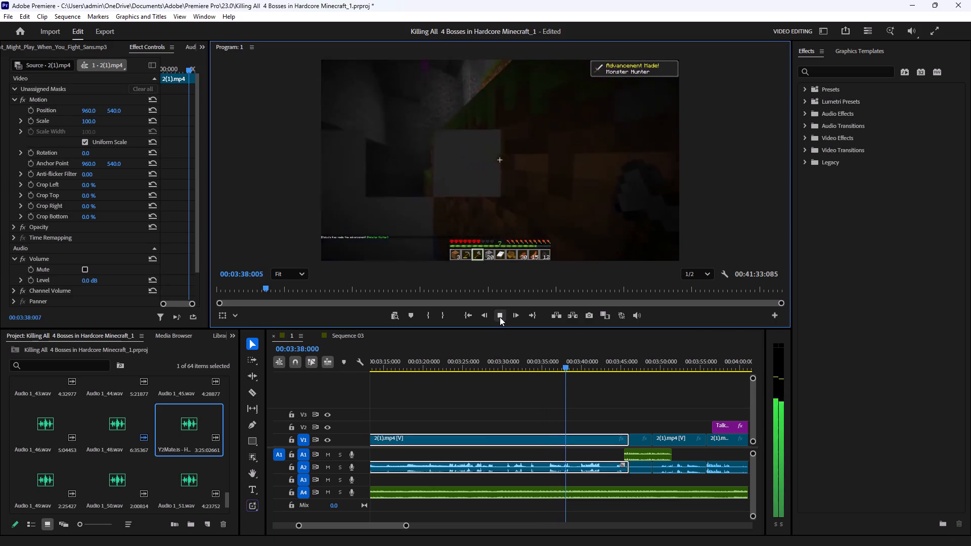
{"action": "left_click", "coordinate": [500, 317]}
Split the Hostage music clip on A4 at 3:38:075 with the Razor tool and return to the Selection tool.
{"action": "left_click", "coordinate": [582, 498]}
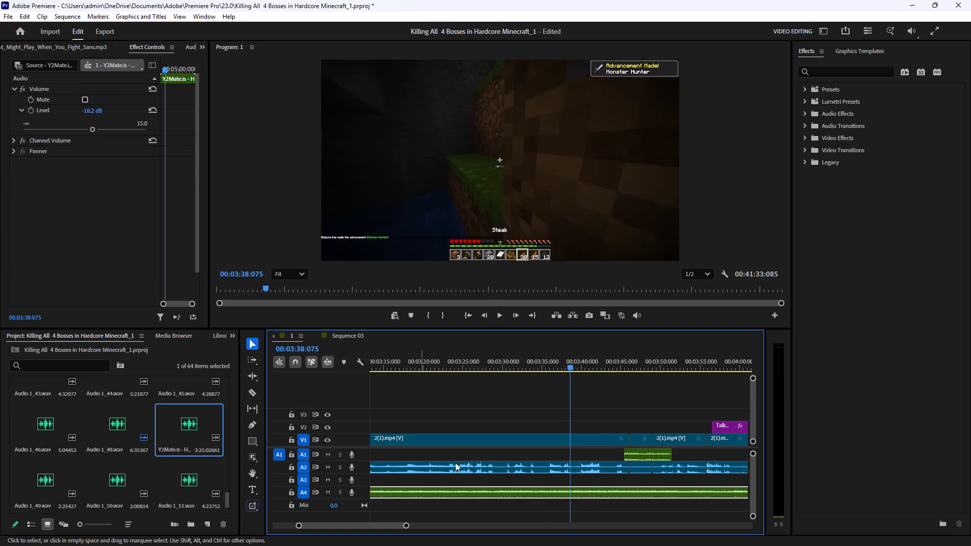
{"action": "key", "text": "c"}
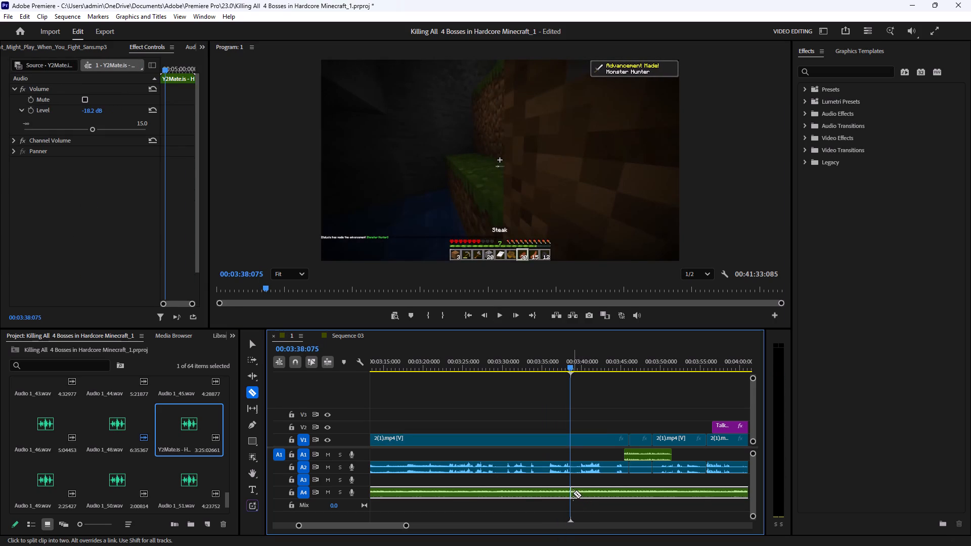
{"action": "left_click", "coordinate": [572, 493]}
{"action": "left_click", "coordinate": [251, 342]}
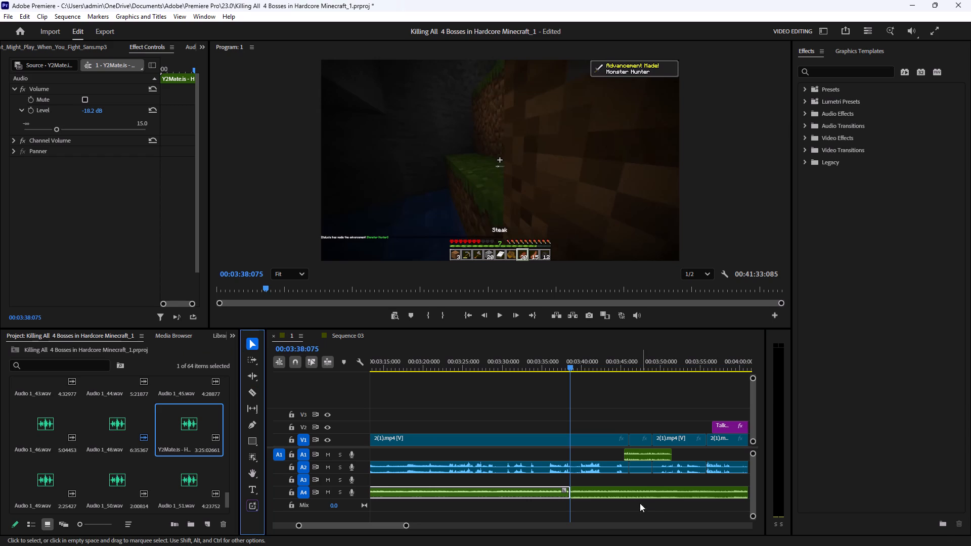
Delete the remainder of the Hostage music clip on A4 after the cut at 3:38:075.
{"action": "left_click", "coordinate": [629, 495]}
{"action": "key", "text": "BackSpace"}
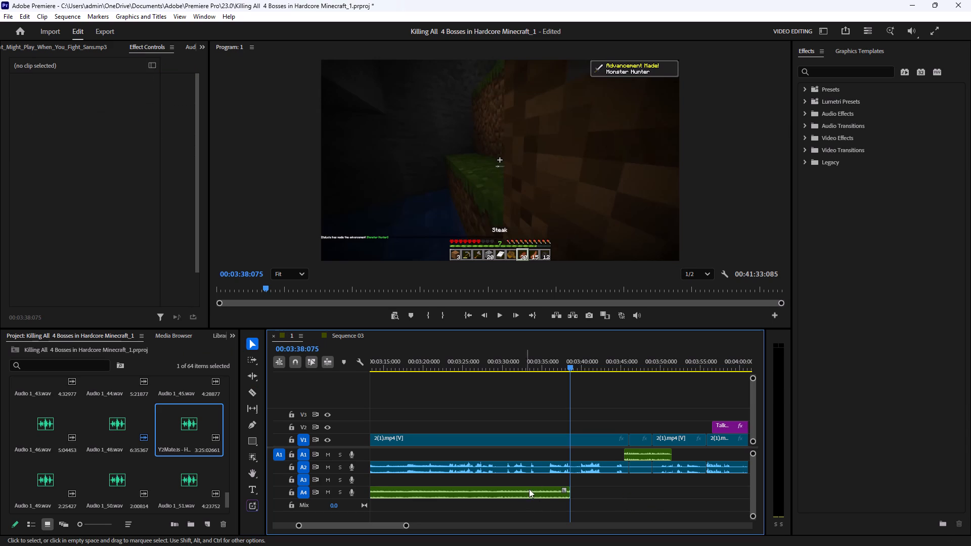
Fade out the Hostage clip with volume level keyframes, from -18.2 dB at 3:36:039 down toward the minimum at 3:38:060.
{"action": "left_click_drag", "start_coordinate": [568, 365], "coordinate": [551, 388]}
{"action": "left_click", "coordinate": [554, 494]}
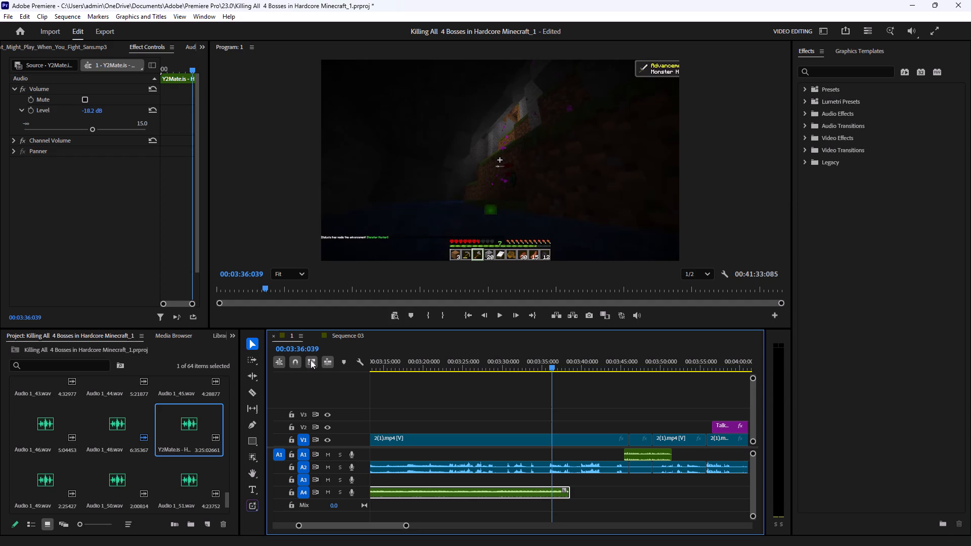
{"action": "left_click", "coordinate": [32, 109]}
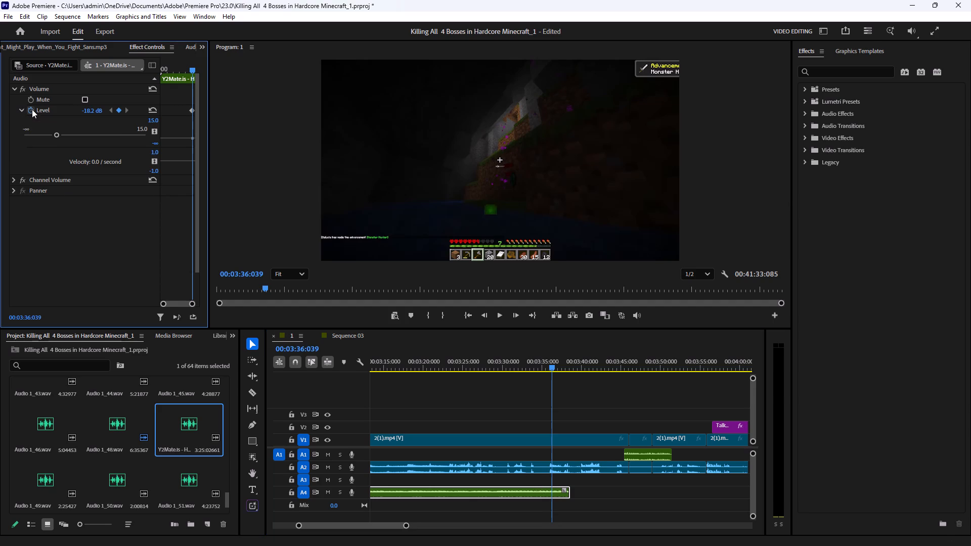
{"action": "left_click_drag", "start_coordinate": [551, 368], "coordinate": [560, 368]}
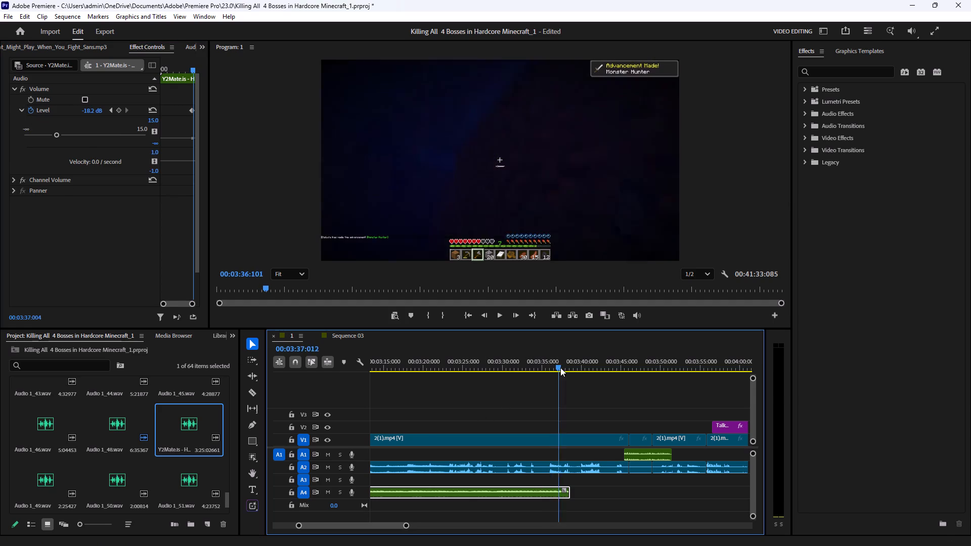
{"action": "left_click_drag", "start_coordinate": [560, 368], "coordinate": [569, 377]}
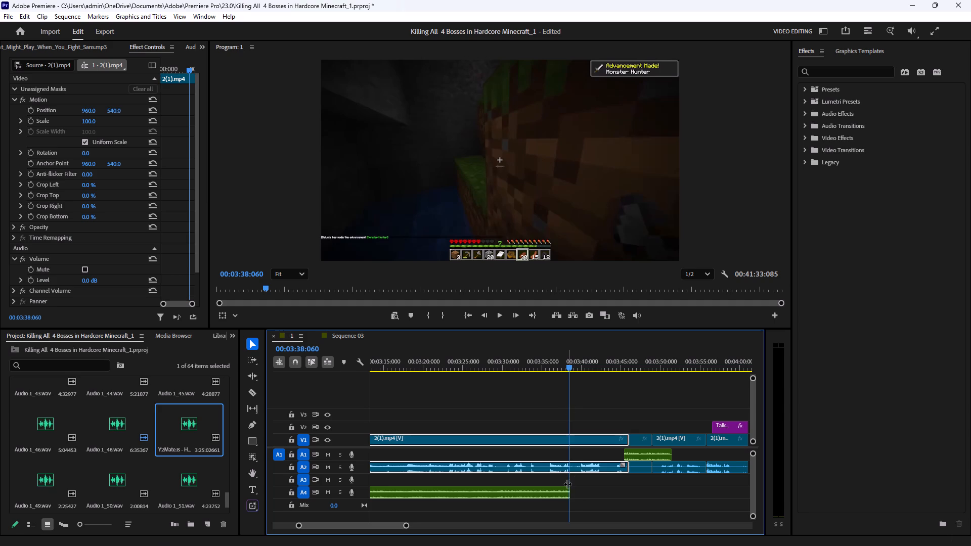
{"action": "left_click", "coordinate": [560, 492]}
{"action": "left_click_drag", "start_coordinate": [93, 134], "coordinate": [12, 135]}
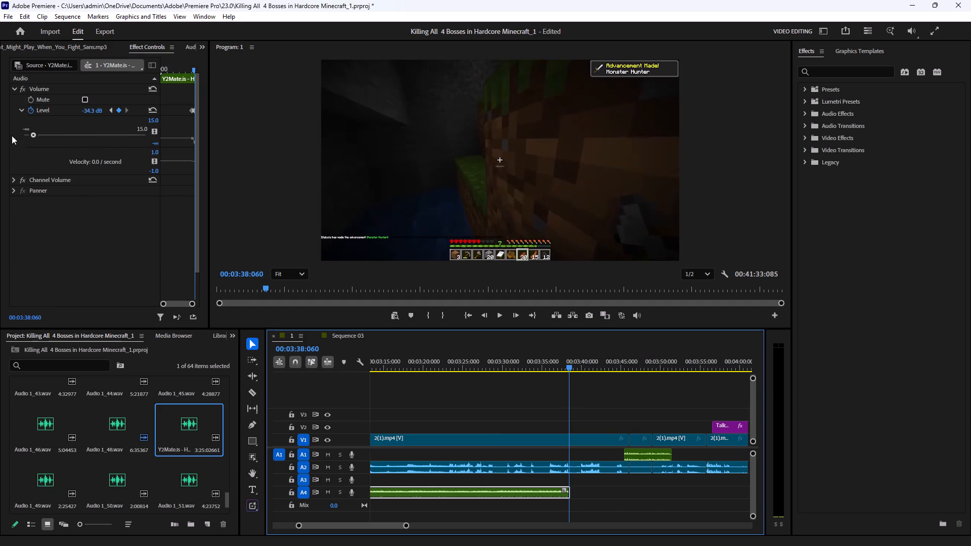
{"action": "left_click_drag", "start_coordinate": [12, 135], "coordinate": [0, 142]}
Play back the music fade-out and following gameplay from 3:33:062 to about 3:57.
{"action": "left_click", "coordinate": [531, 363]}
{"action": "left_click", "coordinate": [504, 316]}
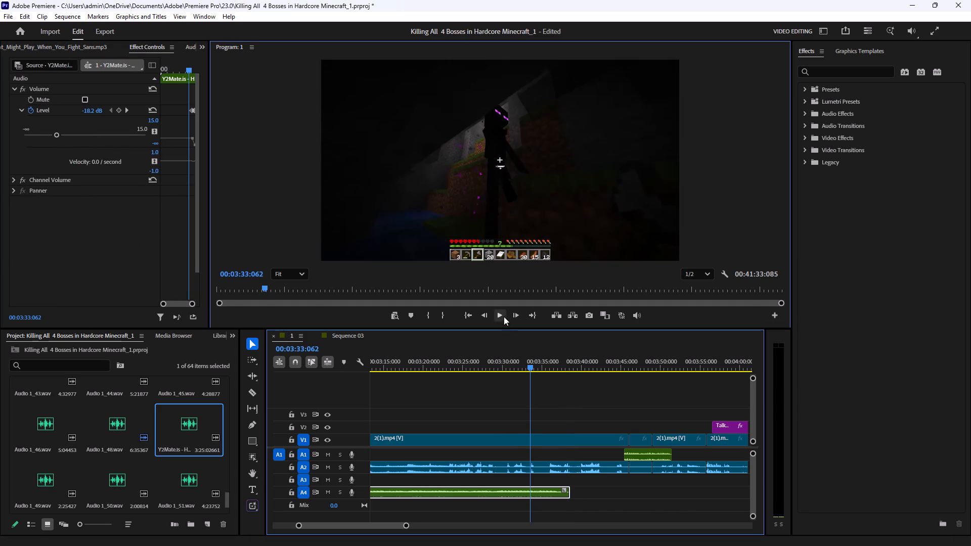
{"action": "left_click", "coordinate": [671, 507]}
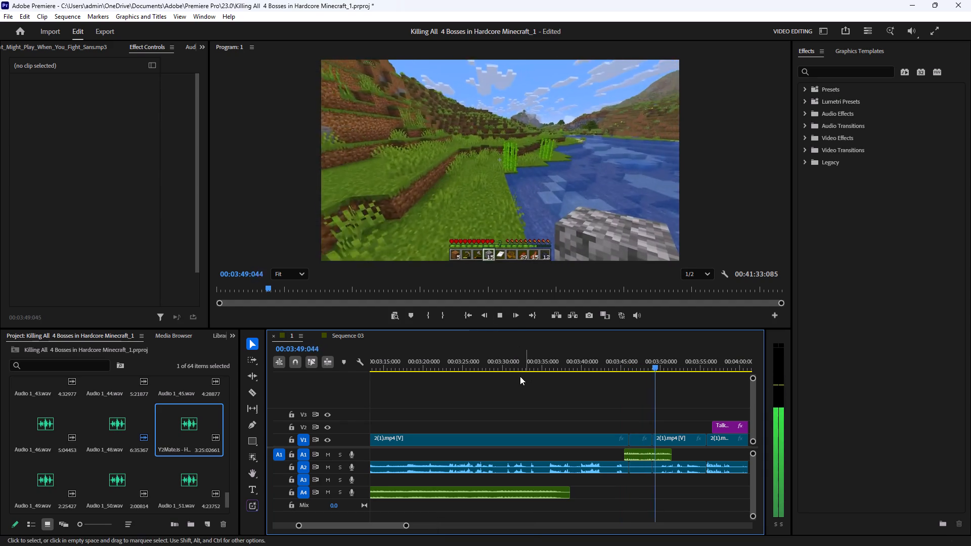
{"action": "left_click", "coordinate": [499, 319]}
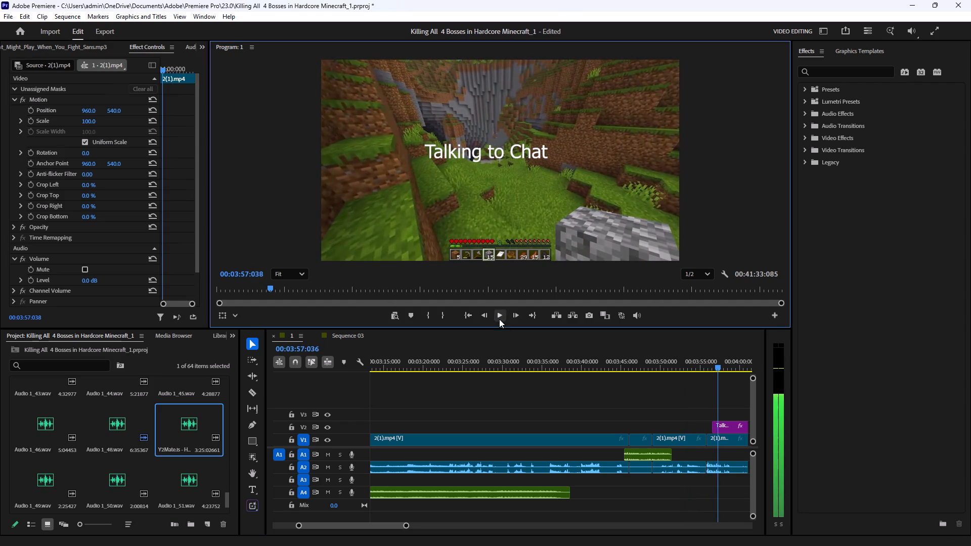
Trim the end of the 2(1).mp4 clip that covers 3:51:043 back to about 3:52:101, with its linked audio.
{"action": "left_click_drag", "start_coordinate": [673, 363], "coordinate": [663, 382]}
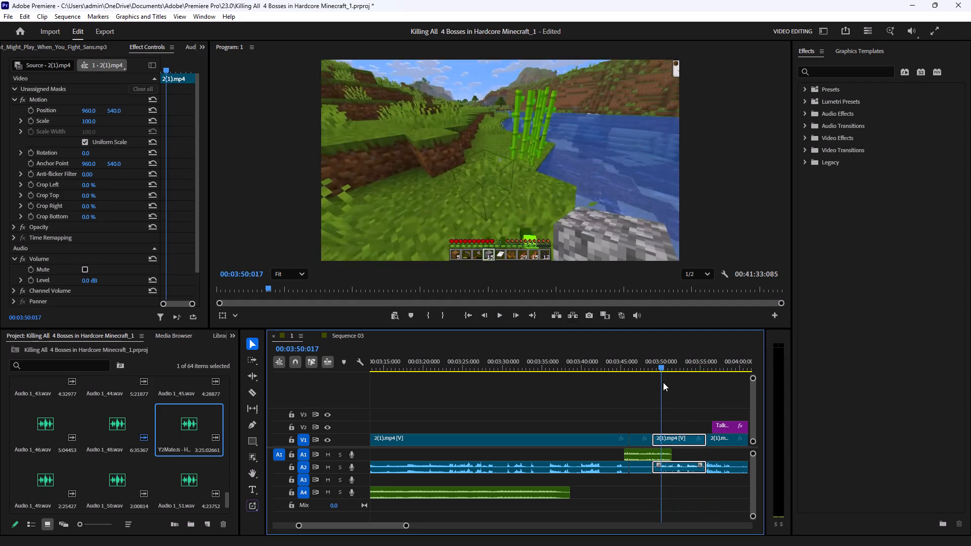
{"action": "left_click_drag", "start_coordinate": [663, 382], "coordinate": [673, 382]}
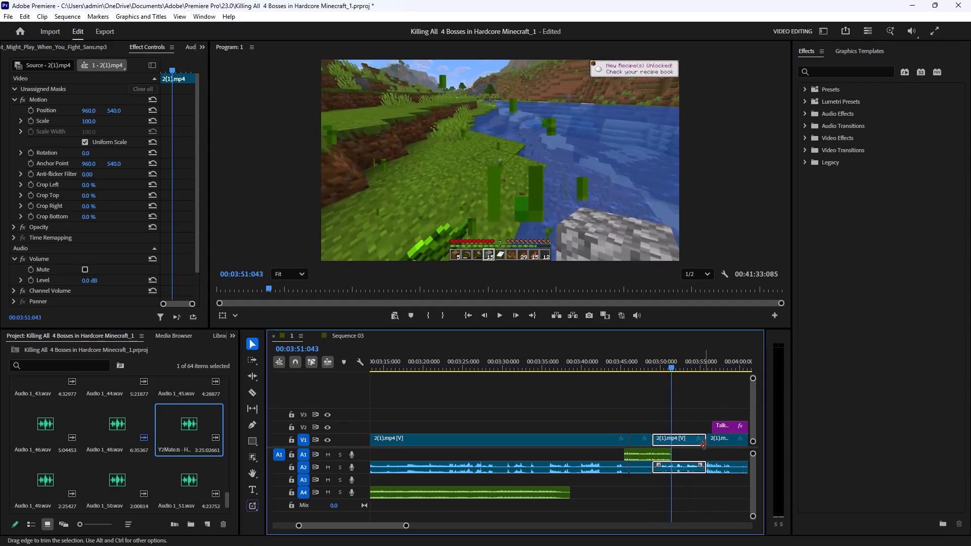
{"action": "left_click_drag", "start_coordinate": [704, 444], "coordinate": [682, 451]}
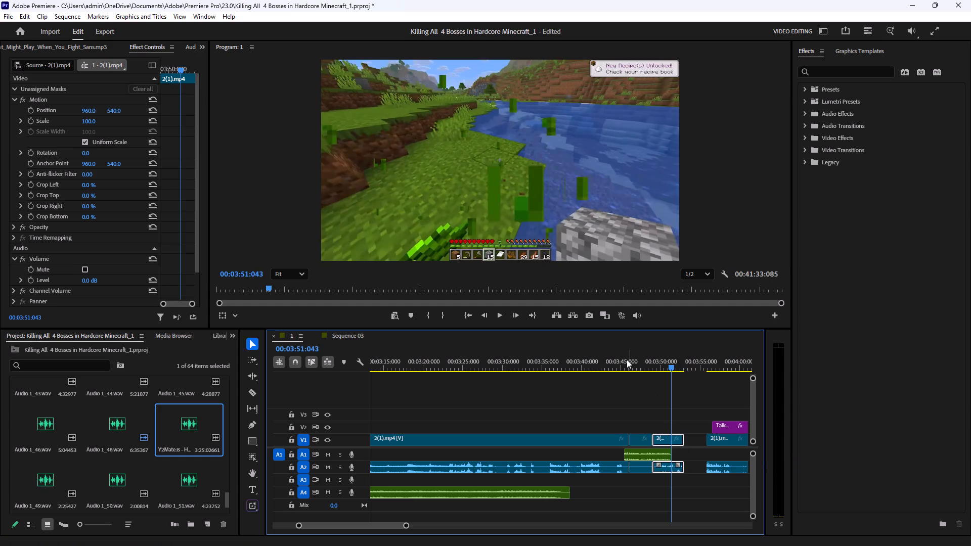
Play the gameplay from about 3:46 to the trimmed clip's end at 3:52:101 to check the cut.
{"action": "left_click", "coordinate": [634, 360]}
{"action": "left_click", "coordinate": [503, 316]}
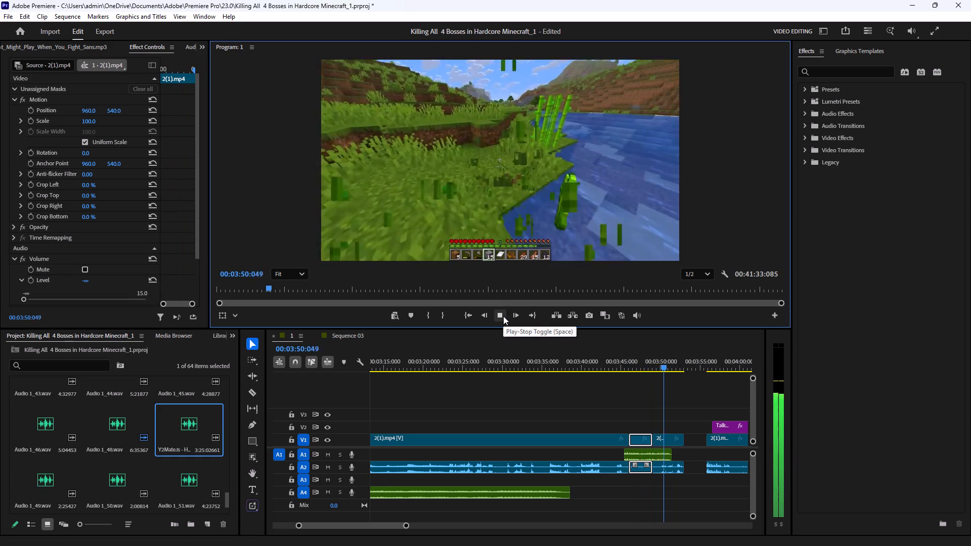
{"action": "left_click", "coordinate": [503, 316]}
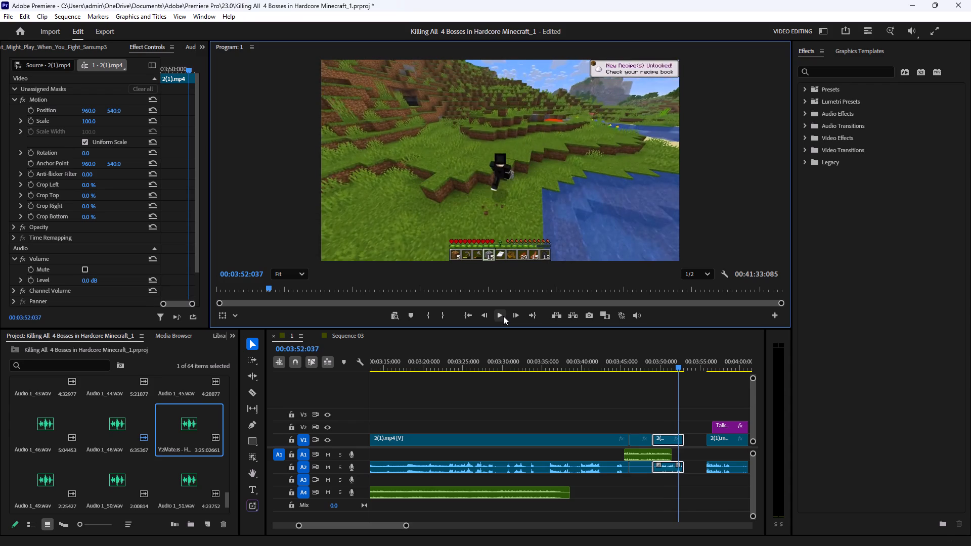
{"action": "left_click", "coordinate": [503, 316]}
{"action": "left_click", "coordinate": [503, 316]}
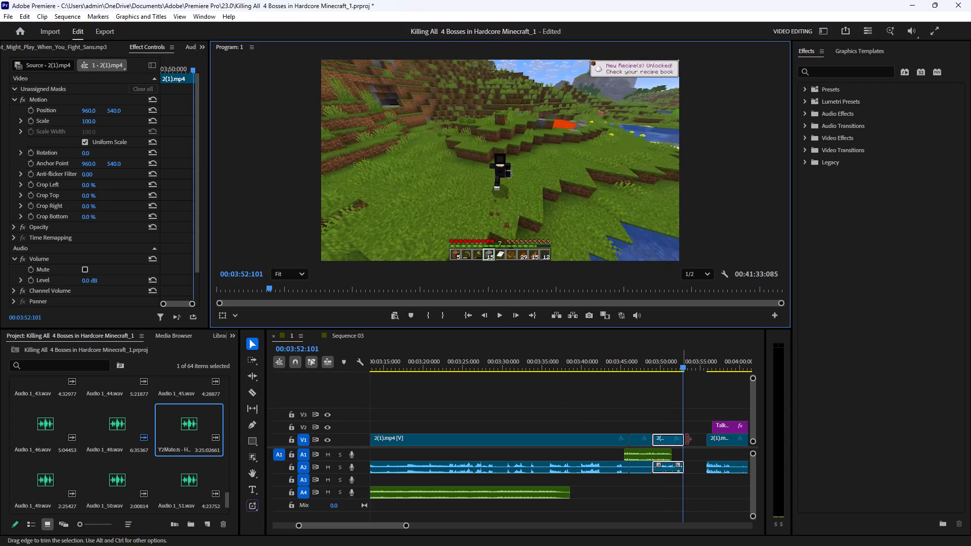
Close the gap after the trimmed clip at 3:52:101 by ripple deleting it, and save the project.
{"action": "left_click", "coordinate": [696, 442]}
{"action": "key", "text": "BackSpace"}
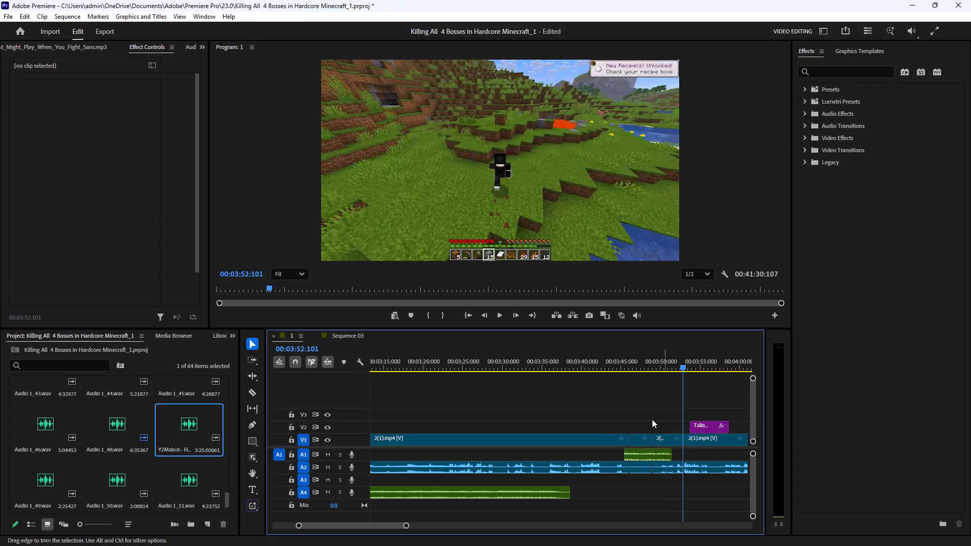
{"action": "key", "text": "ctrl+s"}
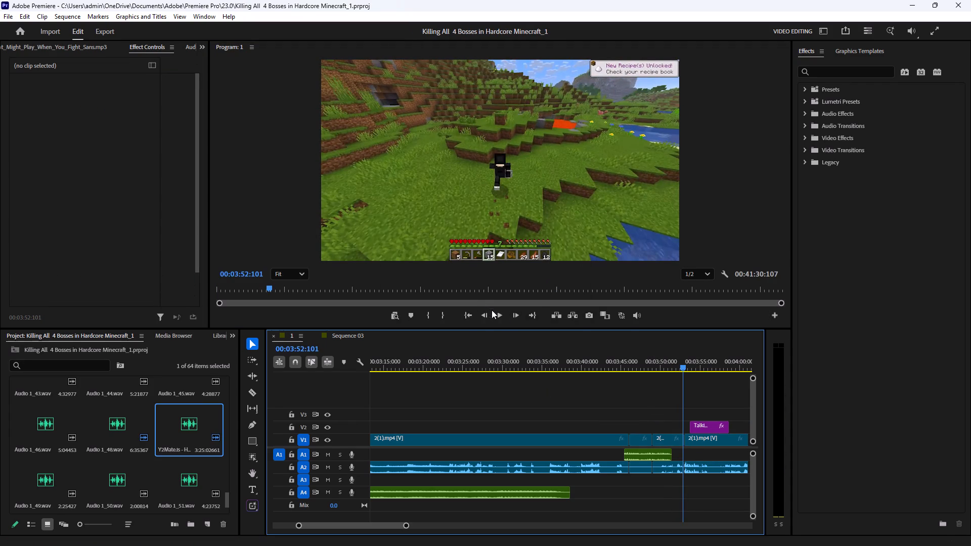
Review the gameplay from 3:52:101 to about 4:40, return the playhead to 3:53:013, and save the project.
{"action": "left_click", "coordinate": [496, 318]}
{"action": "left_click", "coordinate": [925, 334]}
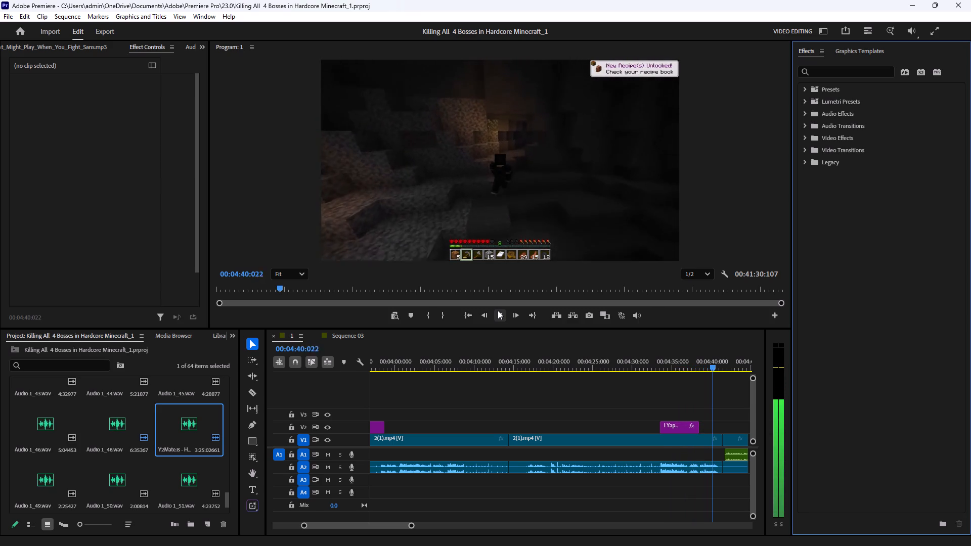
{"action": "left_click", "coordinate": [498, 310]}
{"action": "left_click_drag", "start_coordinate": [472, 365], "coordinate": [401, 390]}
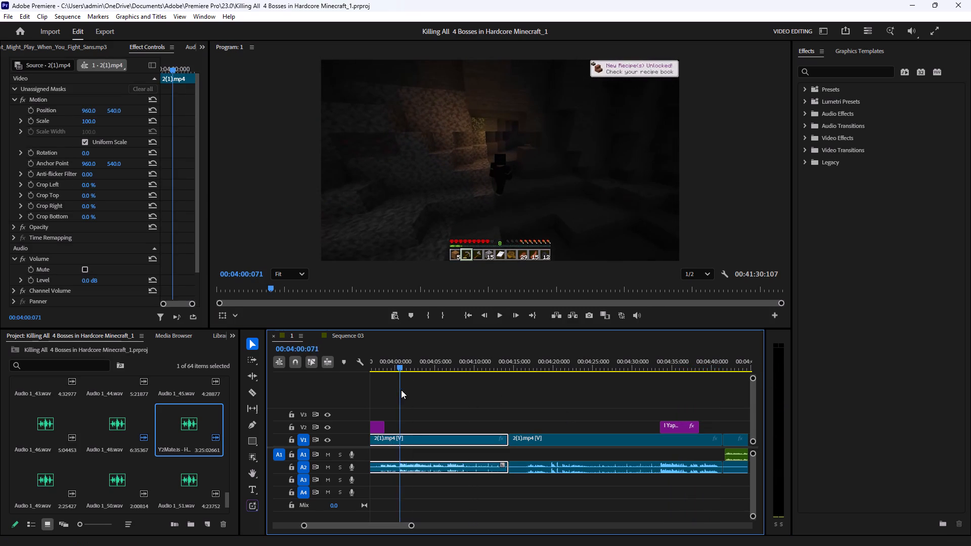
{"action": "left_click_drag", "start_coordinate": [401, 390], "coordinate": [656, 409]}
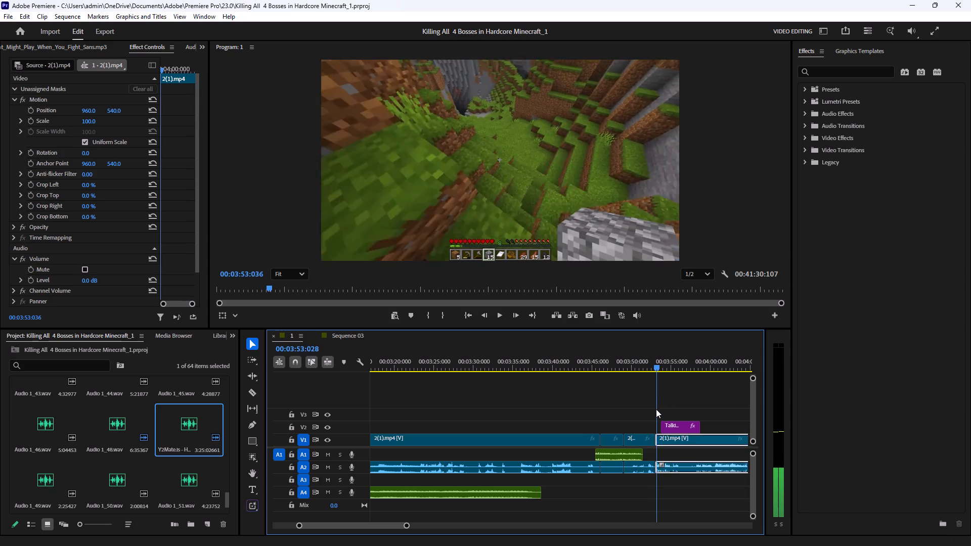
{"action": "left_click_drag", "start_coordinate": [656, 409], "coordinate": [657, 409]}
{"action": "left_click", "coordinate": [605, 411]}
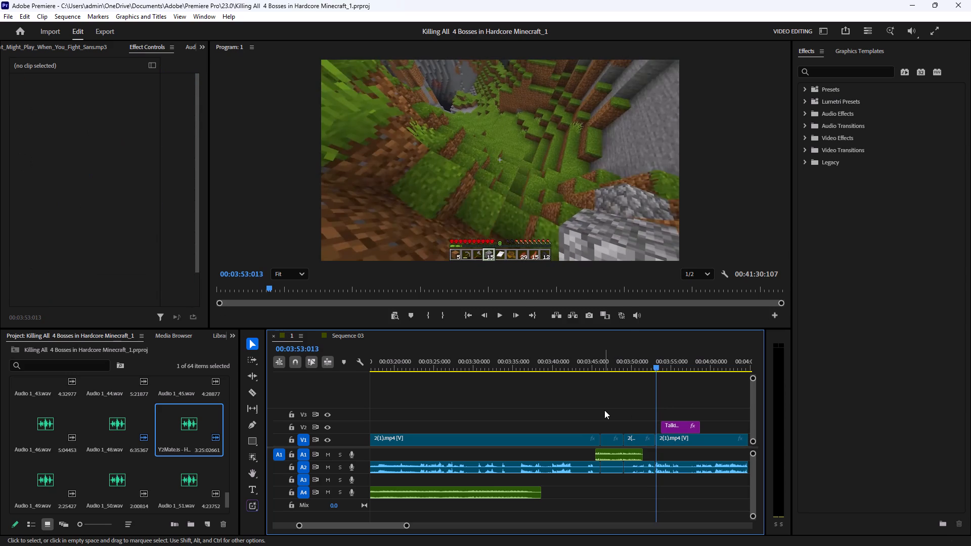
{"action": "key", "text": "ctrl+s"}
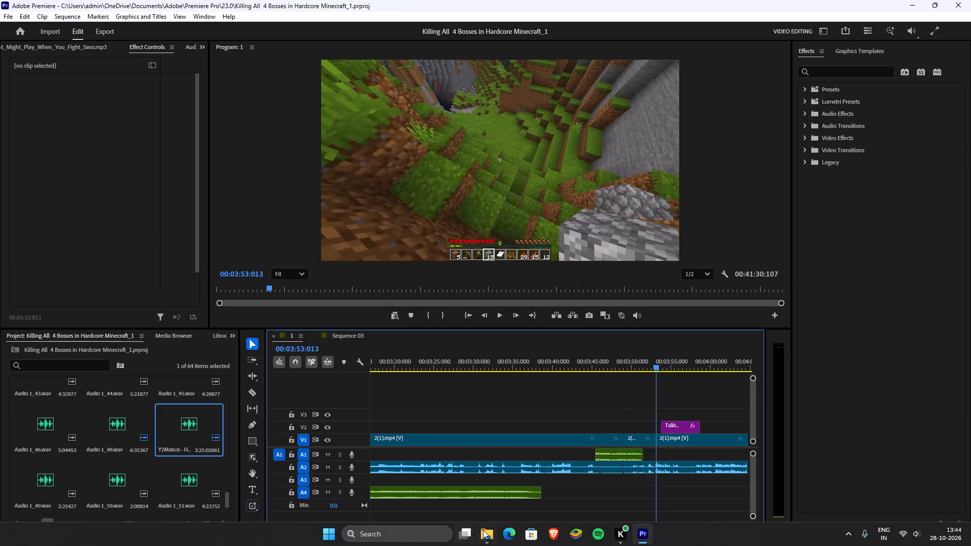
Switch to File Explorer and open the Grinding music_happy folder inside Music.
{"action": "left_click", "coordinate": [490, 531]}
{"action": "left_click", "coordinate": [404, 321]}
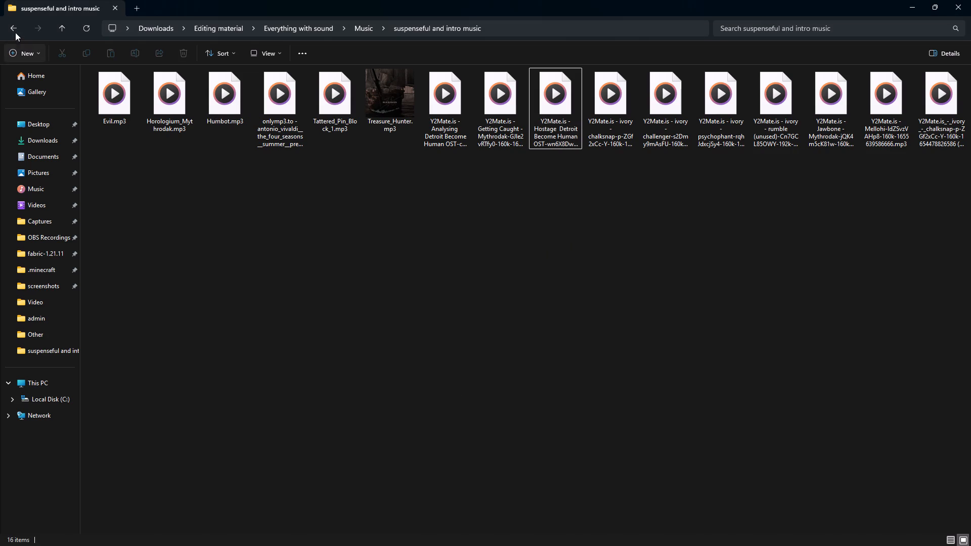
{"action": "left_click", "coordinate": [14, 29]}
{"action": "left_click", "coordinate": [455, 278]}
{"action": "double_click", "coordinate": [165, 117]}
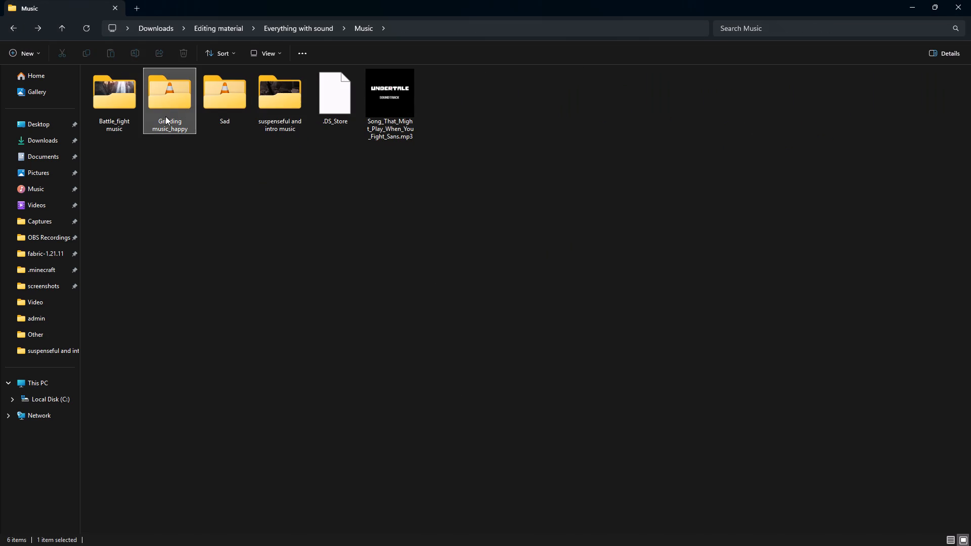
{"action": "left_click", "coordinate": [253, 265]}
Preview tracks in the Grinding music_happy folder, sampling parts of 8_bit_sheriff_1 and Through the Prism.
{"action": "double_click", "coordinate": [150, 110]}
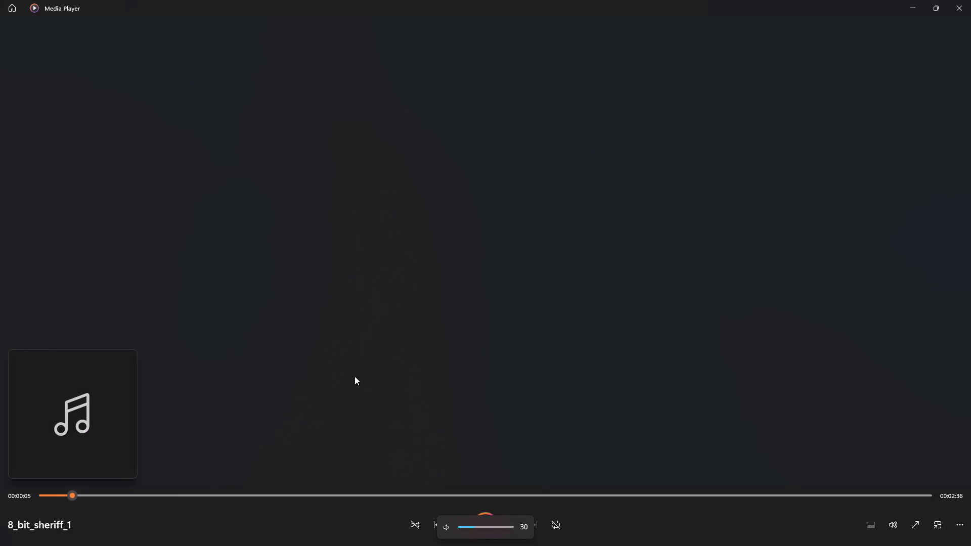
{"action": "left_click_drag", "start_coordinate": [153, 493], "coordinate": [220, 503]}
{"action": "left_click", "coordinate": [955, 0]}
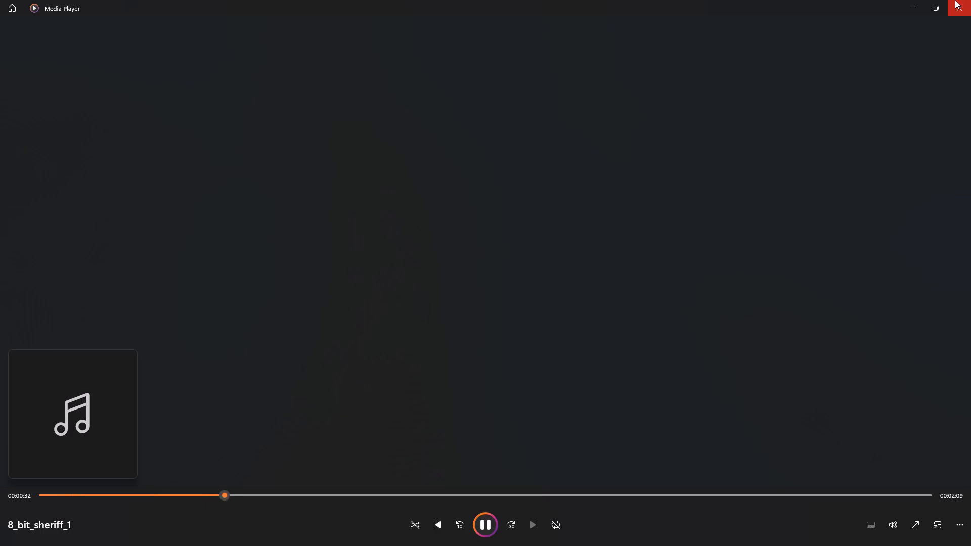
{"action": "double_click", "coordinate": [215, 108]}
{"action": "left_click", "coordinate": [970, 0]}
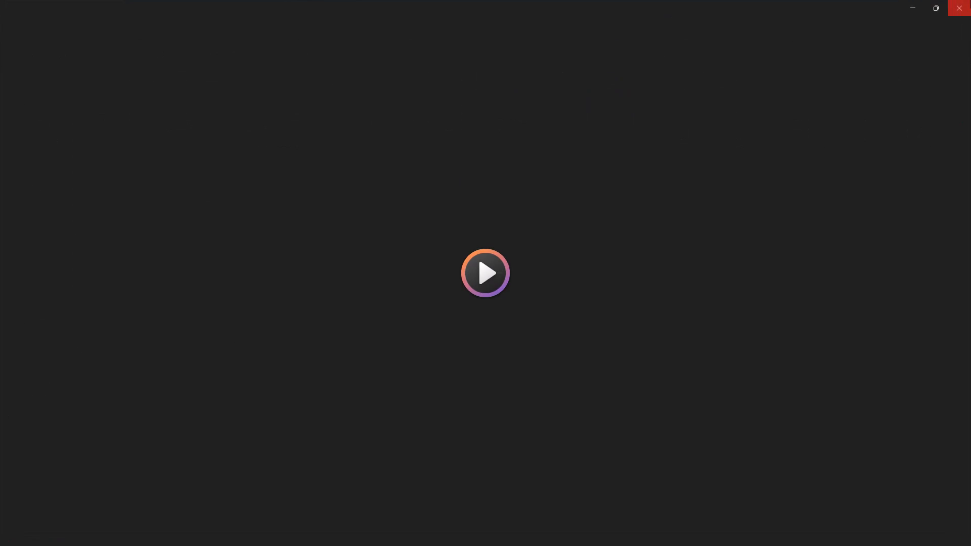
{"action": "double_click", "coordinate": [280, 105]}
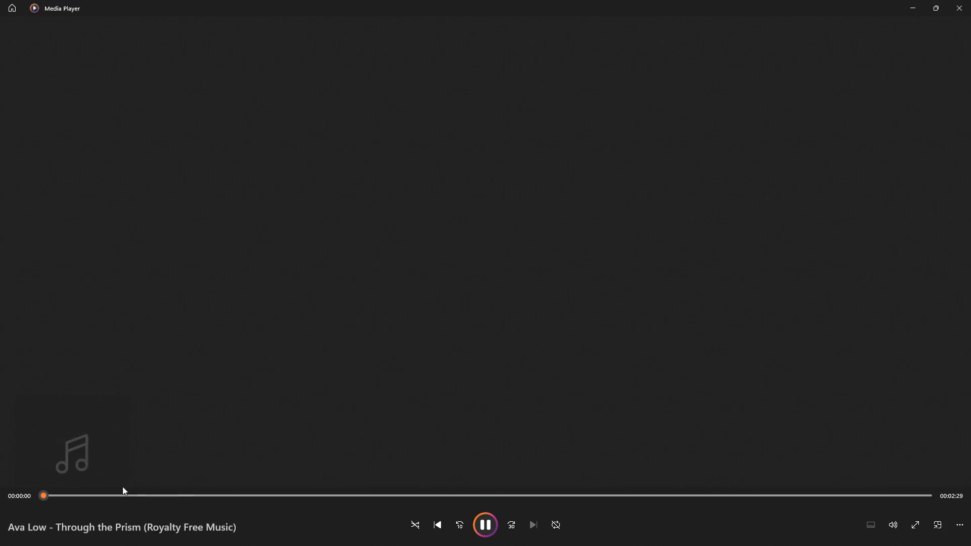
{"action": "left_click_drag", "start_coordinate": [94, 494], "coordinate": [205, 499]}
{"action": "left_click_drag", "start_coordinate": [289, 497], "coordinate": [297, 493]}
{"action": "left_click", "coordinate": [970, 0]}
Preview Bubble Beam and Extravaganza, skipping ahead through each track.
{"action": "double_click", "coordinate": [352, 83]}
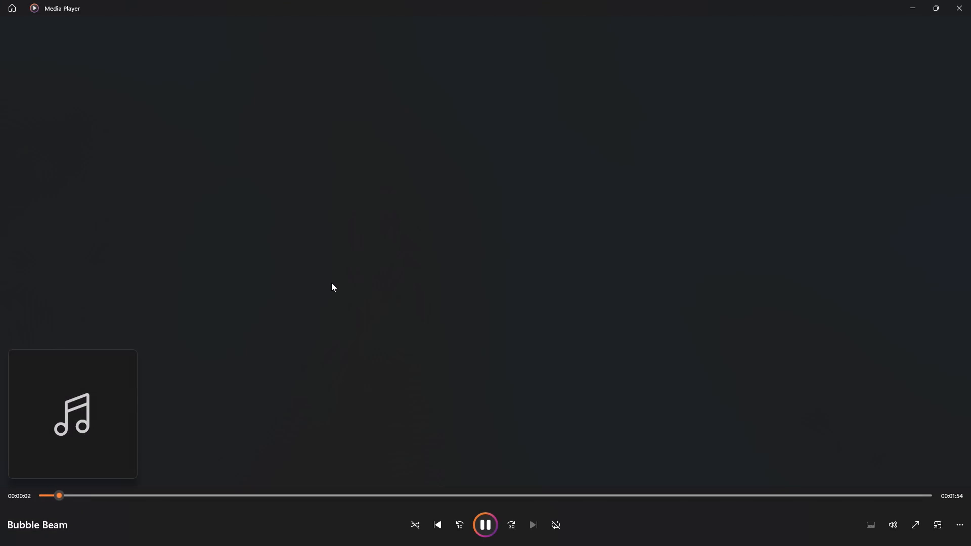
{"action": "left_click_drag", "start_coordinate": [141, 499], "coordinate": [162, 492]}
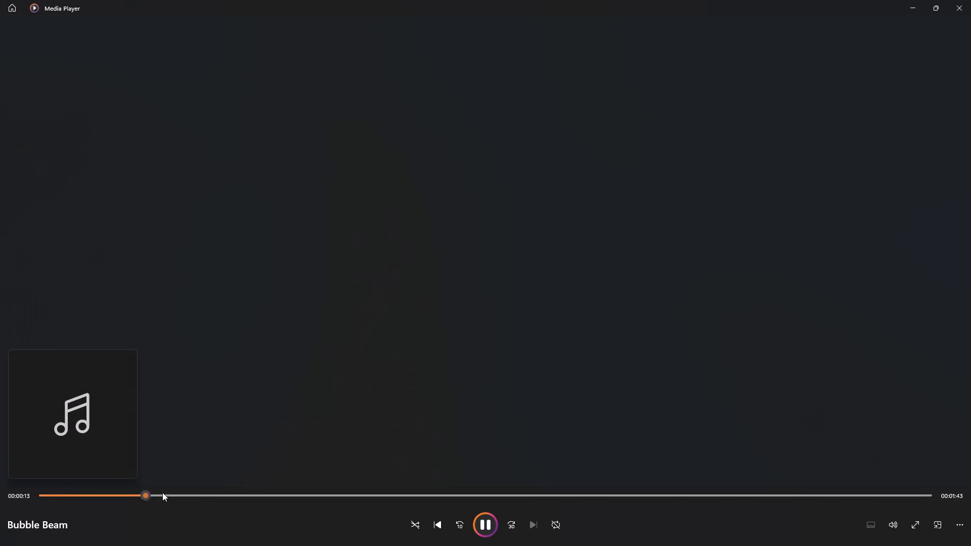
{"action": "left_click_drag", "start_coordinate": [162, 492], "coordinate": [182, 489]}
{"action": "left_click", "coordinate": [970, 0]}
{"action": "double_click", "coordinate": [401, 110]}
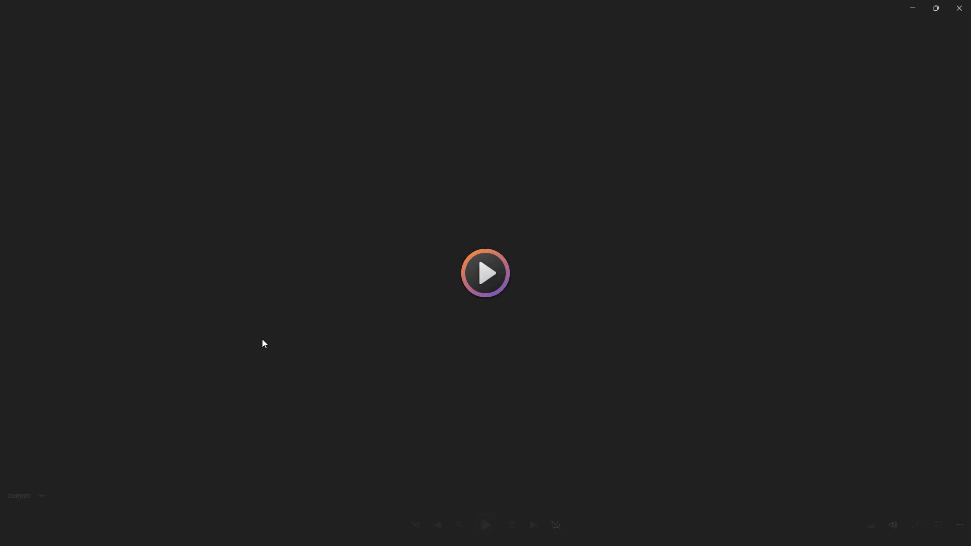
{"action": "left_click_drag", "start_coordinate": [111, 493], "coordinate": [142, 509]}
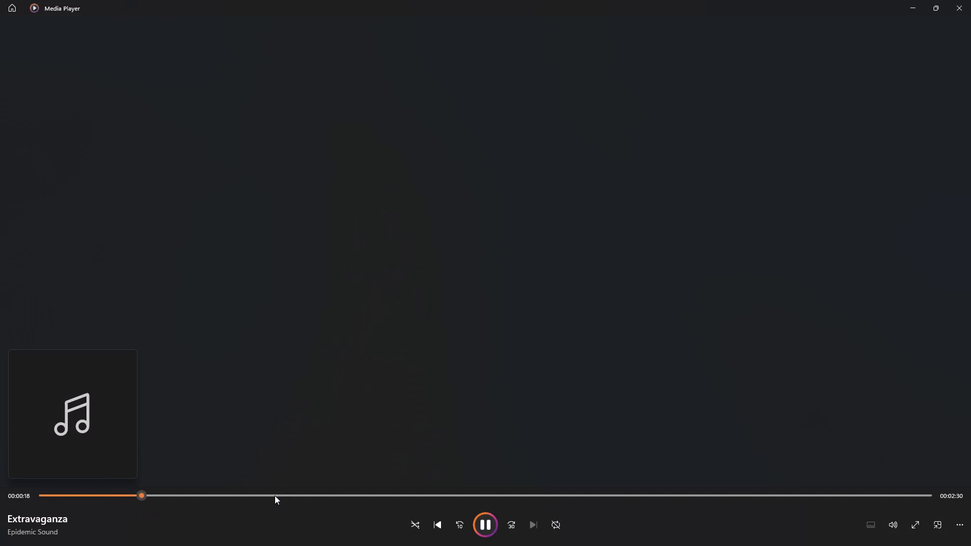
{"action": "left_click_drag", "start_coordinate": [275, 495], "coordinate": [284, 492]}
{"action": "left_click", "coordinate": [970, 0]}
Preview the tracks Follow Every Move and In_the_Brume, skipping ahead through each.
{"action": "left_click", "coordinate": [437, 261]}
{"action": "double_click", "coordinate": [443, 116]}
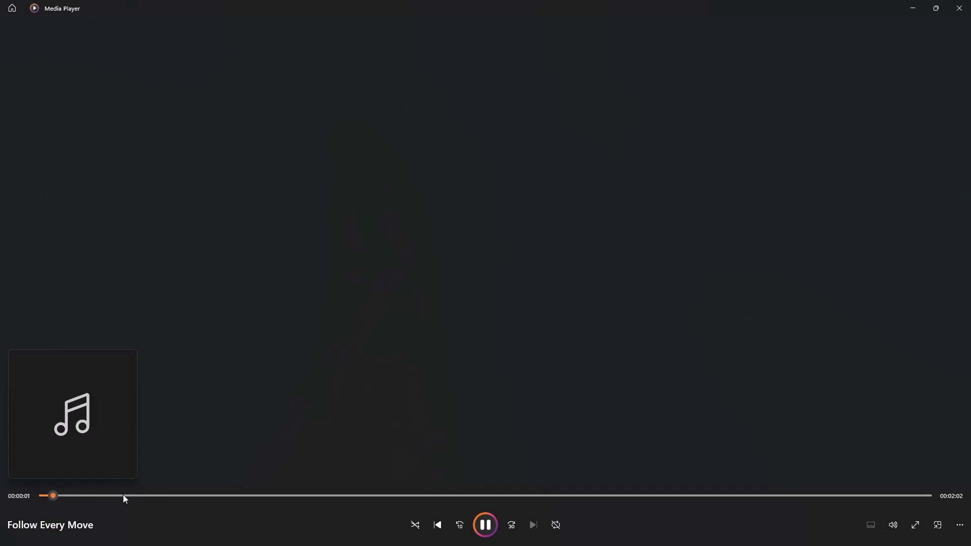
{"action": "left_click_drag", "start_coordinate": [126, 495], "coordinate": [160, 504]}
{"action": "left_click_drag", "start_coordinate": [279, 495], "coordinate": [387, 500]}
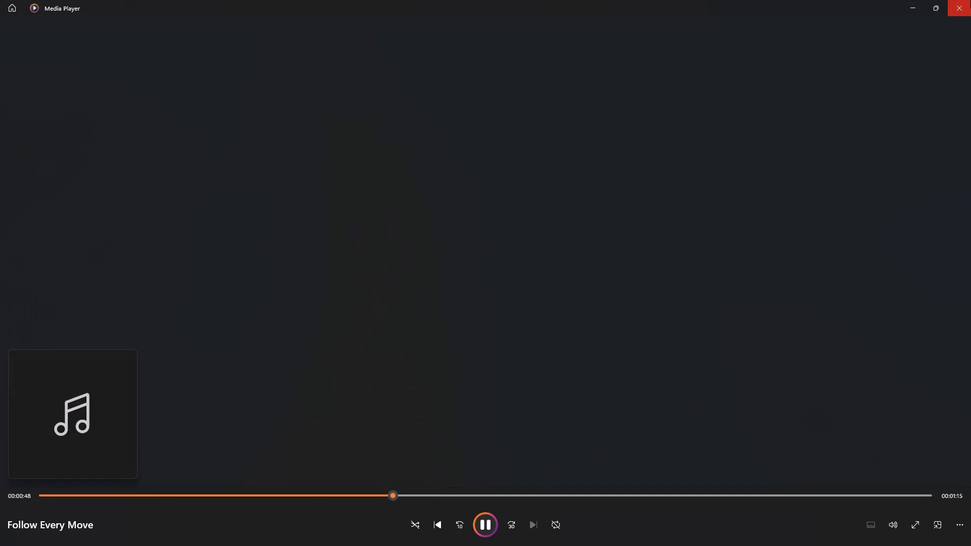
{"action": "left_click", "coordinate": [970, 0]}
{"action": "double_click", "coordinate": [512, 126]}
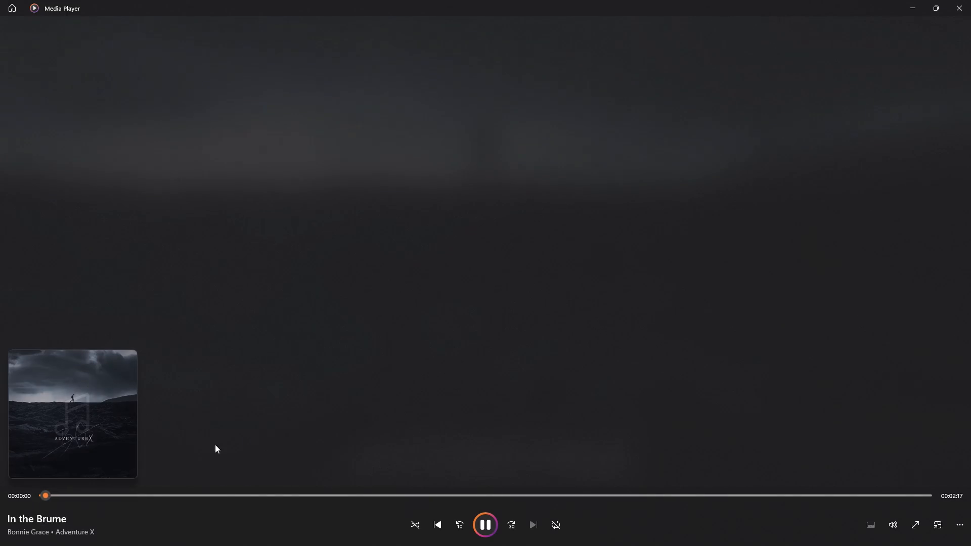
{"action": "left_click_drag", "start_coordinate": [83, 494], "coordinate": [192, 492]}
{"action": "left_click", "coordinate": [970, 0]}
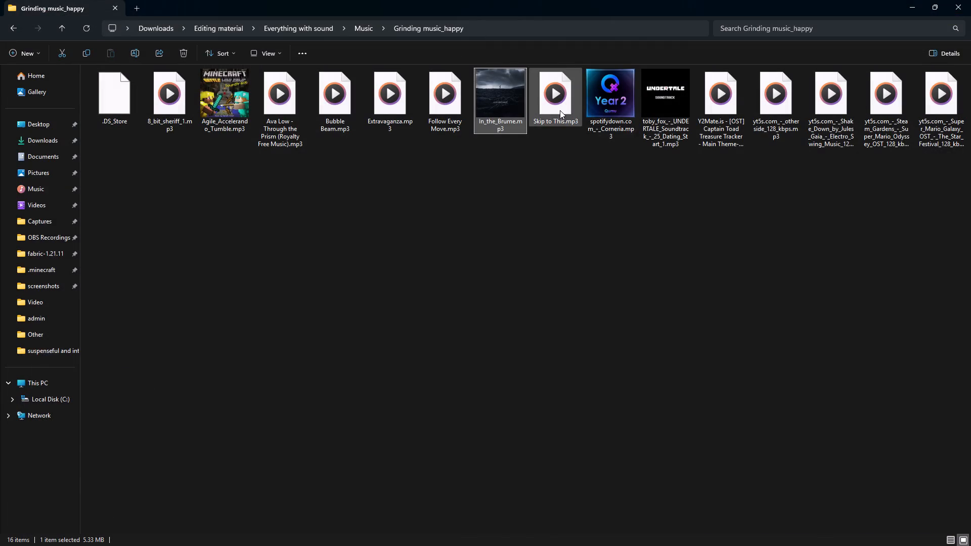
Preview the tracks Skip to This and Corneria, skipping ahead through each.
{"action": "double_click", "coordinate": [560, 110]}
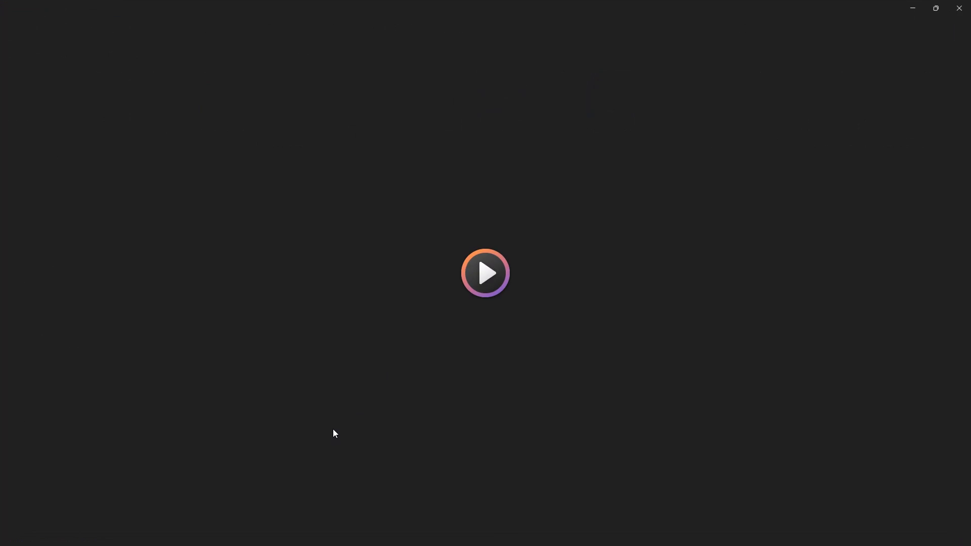
{"action": "left_click_drag", "start_coordinate": [100, 494], "coordinate": [301, 473]}
{"action": "left_click", "coordinate": [958, 0]}
{"action": "left_click", "coordinate": [424, 260]}
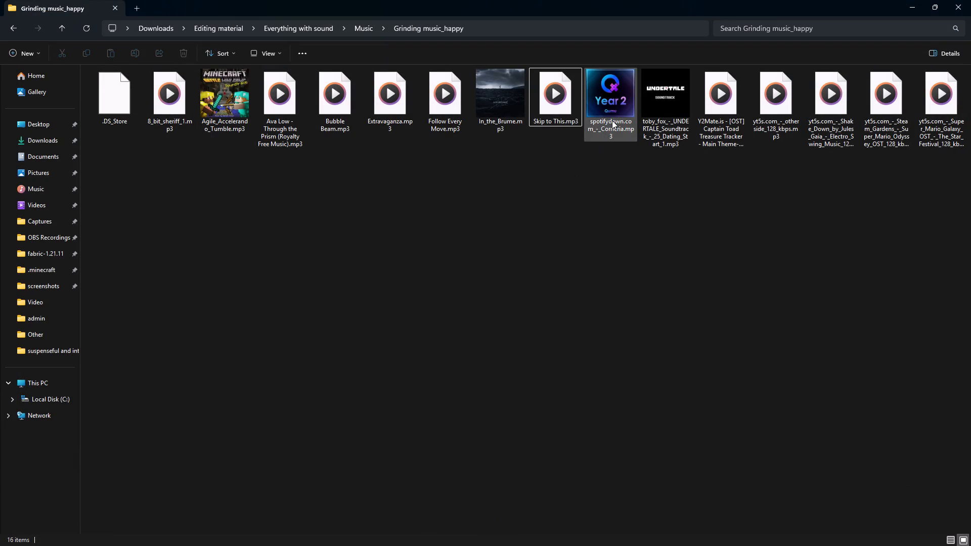
{"action": "double_click", "coordinate": [612, 120]}
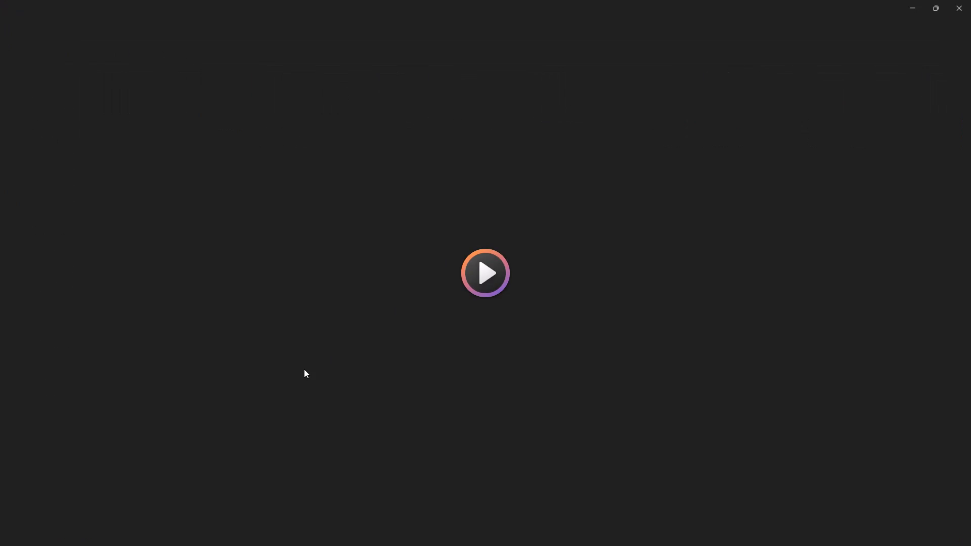
{"action": "left_click_drag", "start_coordinate": [120, 503], "coordinate": [209, 499]}
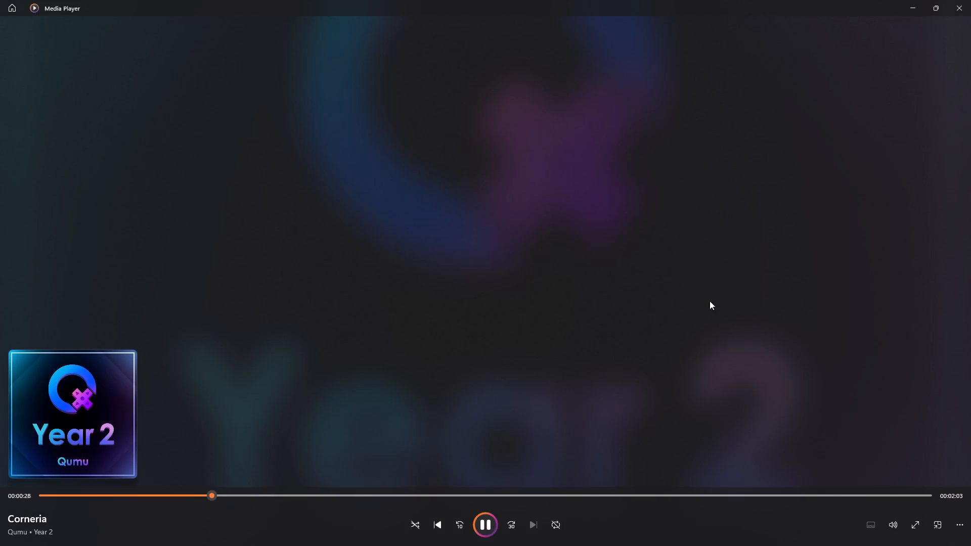
{"action": "left_click", "coordinate": [953, 4]}
Preview the Undertale track Dating Start! and the Captain Toad Treasure Tracker main theme, sampling parts of each.
{"action": "double_click", "coordinate": [684, 120]}
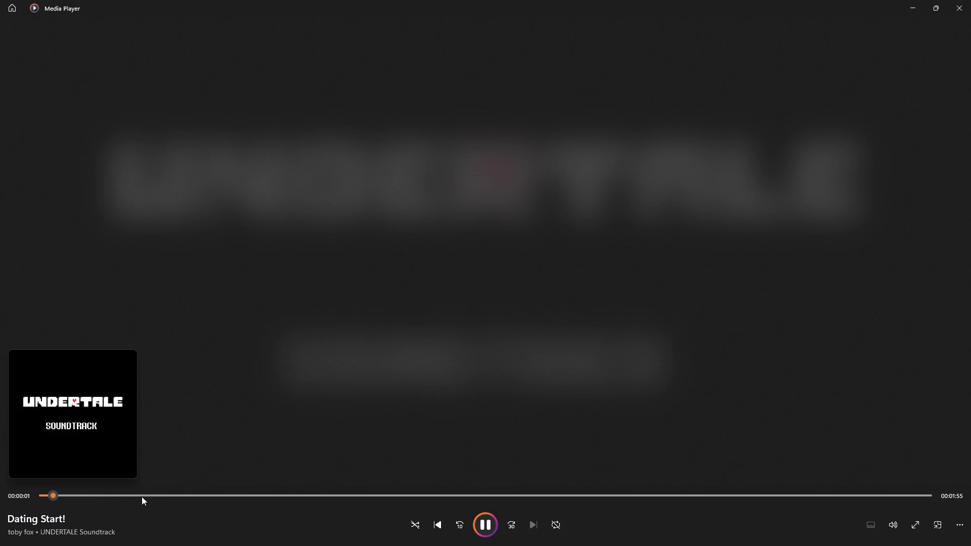
{"action": "left_click_drag", "start_coordinate": [142, 496], "coordinate": [229, 498]}
{"action": "left_click", "coordinate": [970, 0]}
{"action": "double_click", "coordinate": [722, 124]}
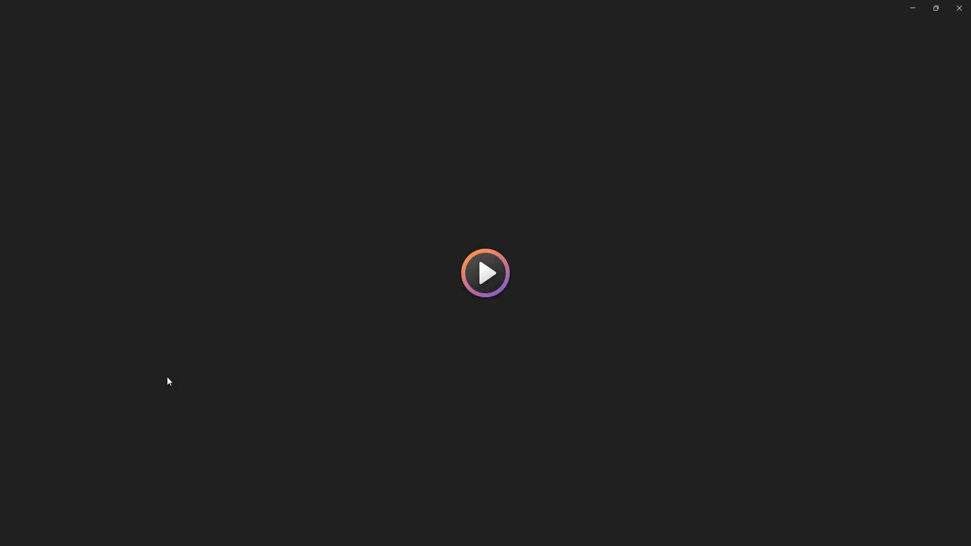
{"action": "left_click_drag", "start_coordinate": [122, 498], "coordinate": [138, 498]}
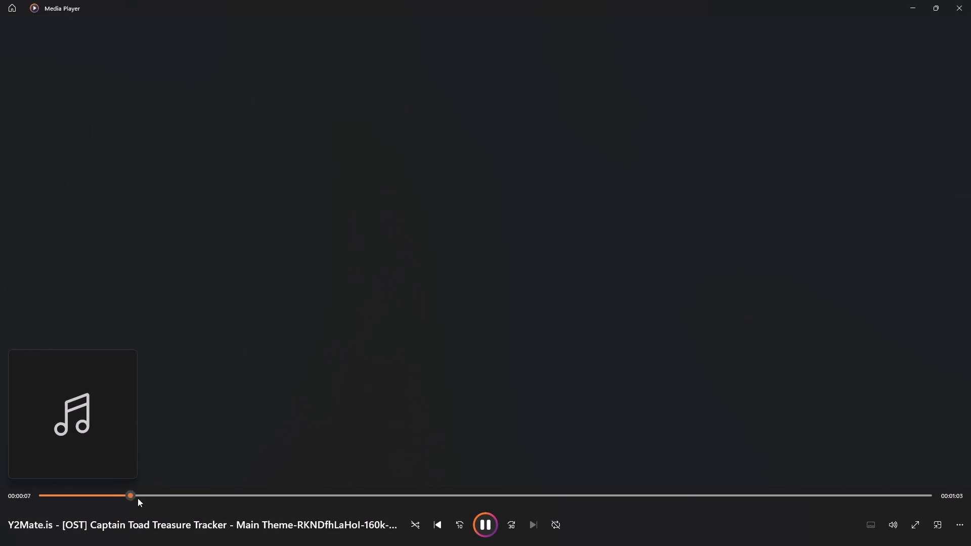
{"action": "left_click_drag", "start_coordinate": [138, 498], "coordinate": [236, 498]}
{"action": "left_click_drag", "start_coordinate": [312, 494], "coordinate": [467, 491]}
{"action": "left_click", "coordinate": [970, 0]}
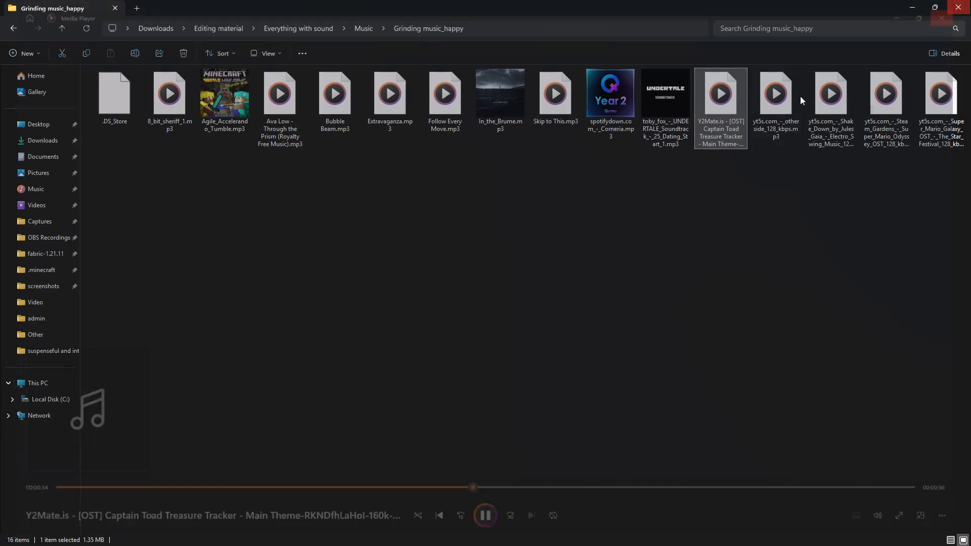
Preview the tracks otherside and Shake Down by Jules Gaia, sampling several parts of each.
{"action": "double_click", "coordinate": [775, 126]}
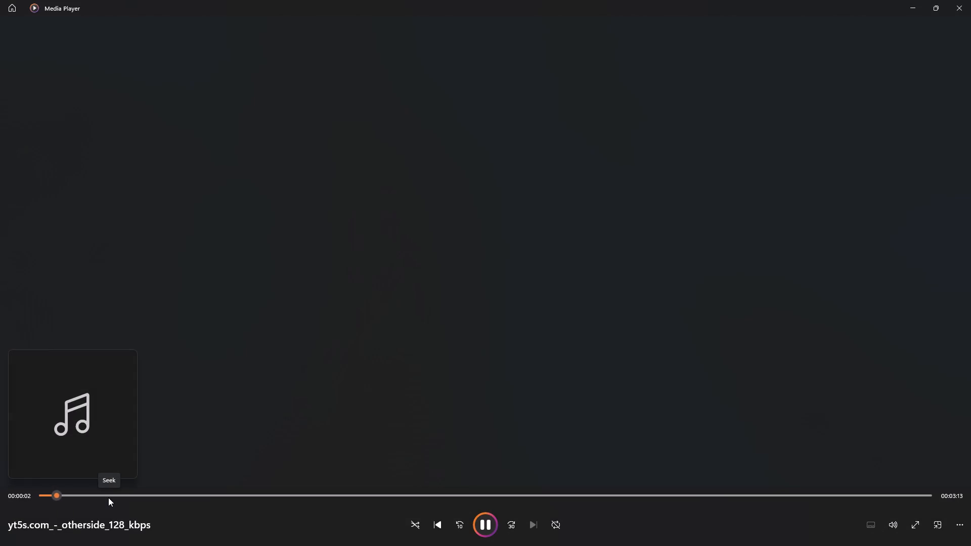
{"action": "left_click_drag", "start_coordinate": [111, 496], "coordinate": [200, 496]}
{"action": "left_click_drag", "start_coordinate": [261, 495], "coordinate": [534, 489]}
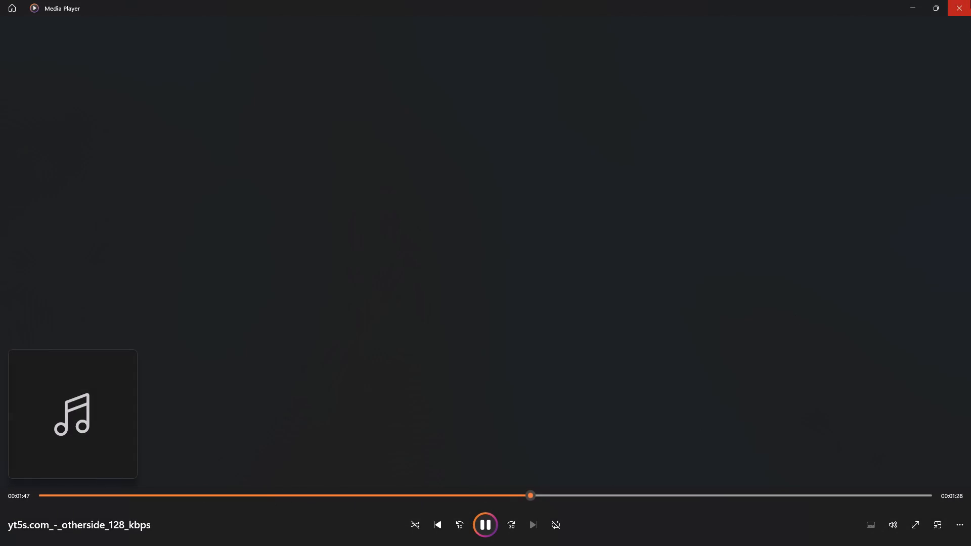
{"action": "left_click", "coordinate": [970, 0]}
{"action": "double_click", "coordinate": [820, 105]}
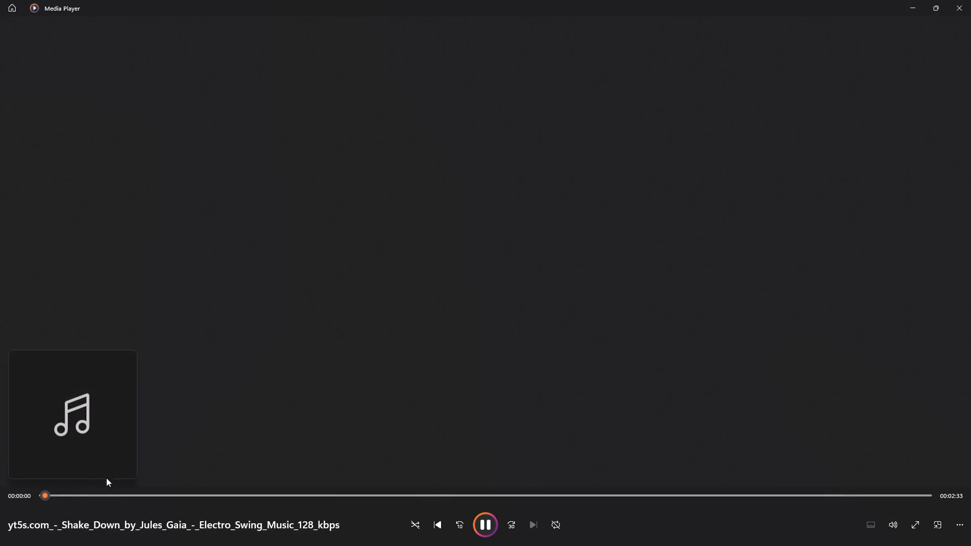
{"action": "left_click_drag", "start_coordinate": [94, 493], "coordinate": [141, 503]}
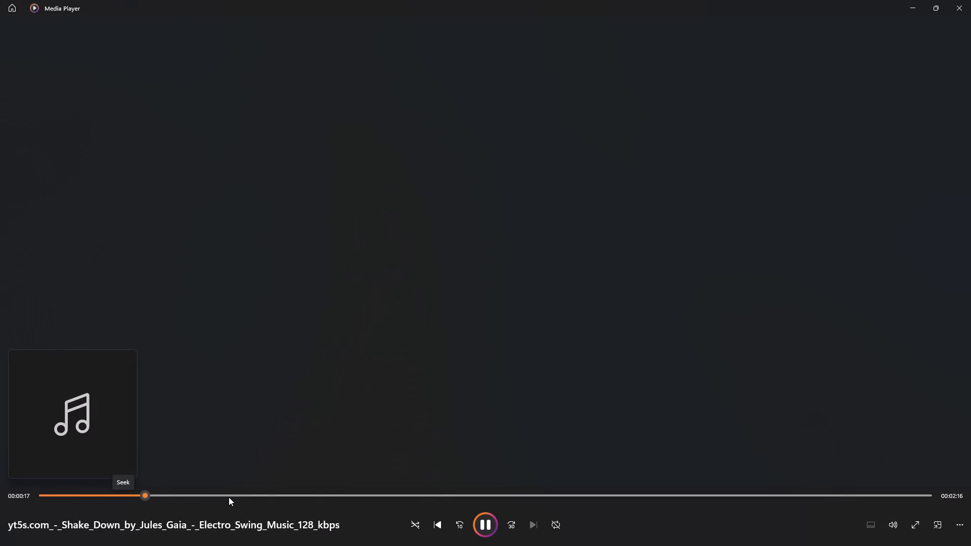
{"action": "left_click_drag", "start_coordinate": [229, 497], "coordinate": [312, 498]}
{"action": "left_click_drag", "start_coordinate": [446, 494], "coordinate": [463, 494]}
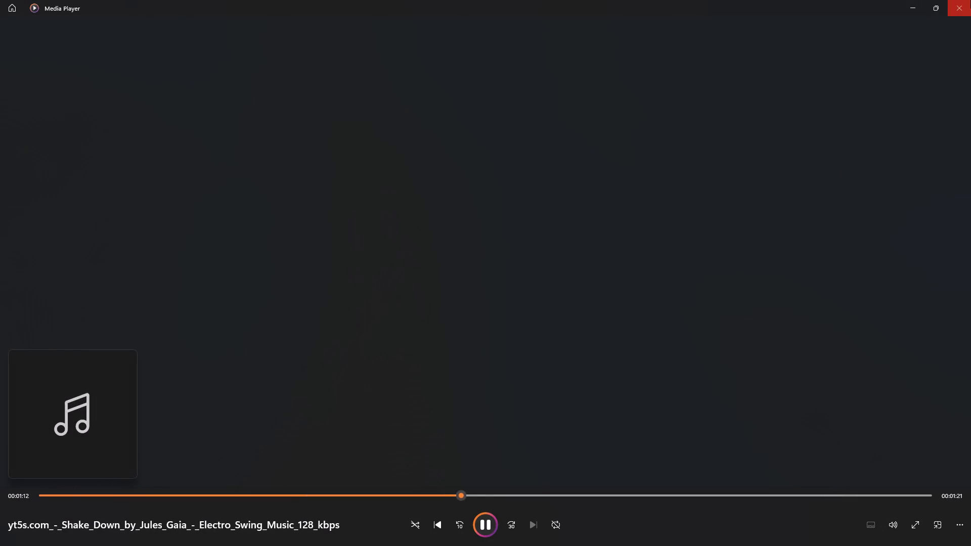
{"action": "left_click", "coordinate": [970, 0]}
Preview Steam Gardens from Super Mario Odyssey and The Star Festival from Super Mario Galaxy, skipping ahead through each.
{"action": "left_click", "coordinate": [805, 313]}
{"action": "double_click", "coordinate": [896, 118]}
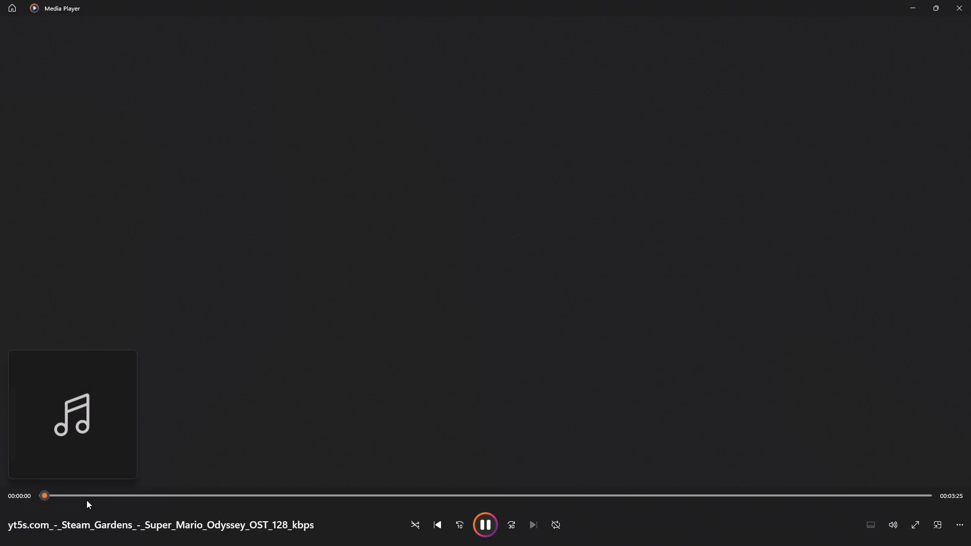
{"action": "left_click_drag", "start_coordinate": [87, 499], "coordinate": [135, 500]}
{"action": "left_click_drag", "start_coordinate": [218, 494], "coordinate": [303, 482]}
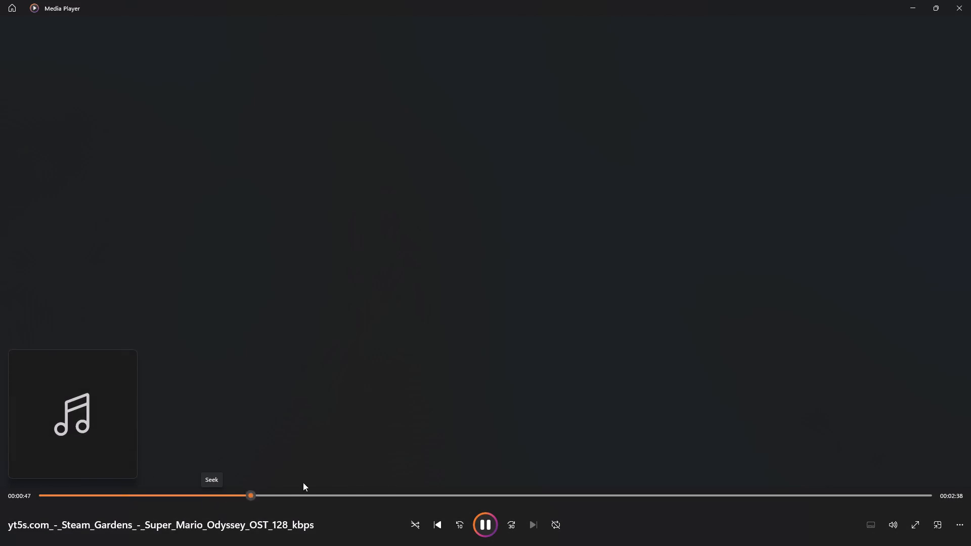
{"action": "left_click_drag", "start_coordinate": [303, 482], "coordinate": [294, 483]}
{"action": "left_click", "coordinate": [970, 0]}
{"action": "double_click", "coordinate": [935, 107]}
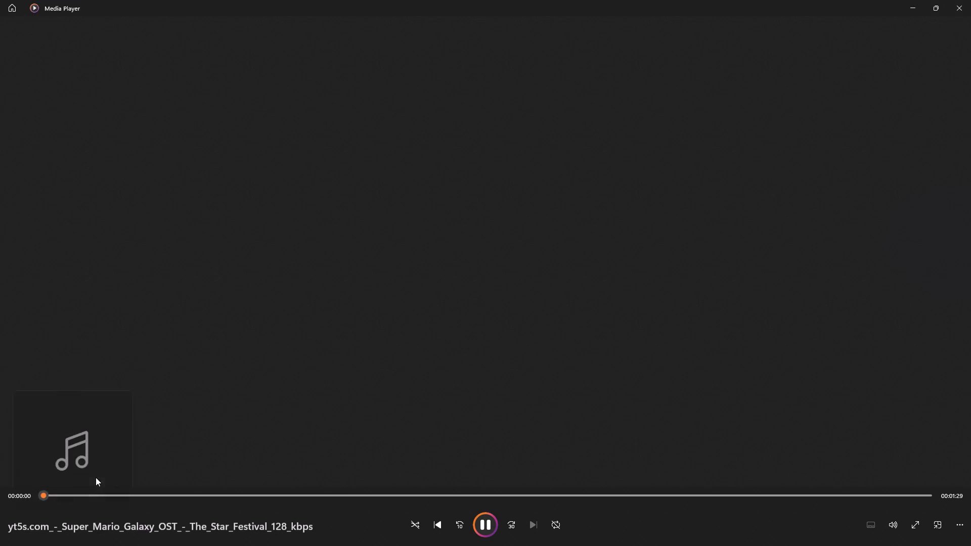
{"action": "left_click_drag", "start_coordinate": [84, 496], "coordinate": [91, 496]}
{"action": "left_click_drag", "start_coordinate": [151, 494], "coordinate": [167, 495]}
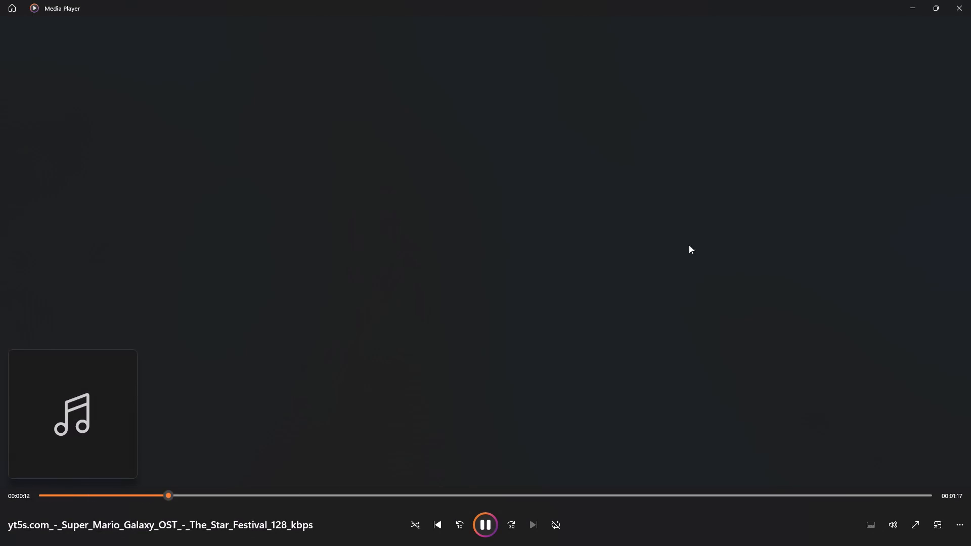
{"action": "left_click", "coordinate": [970, 0]}
{"action": "left_click", "coordinate": [809, 320]}
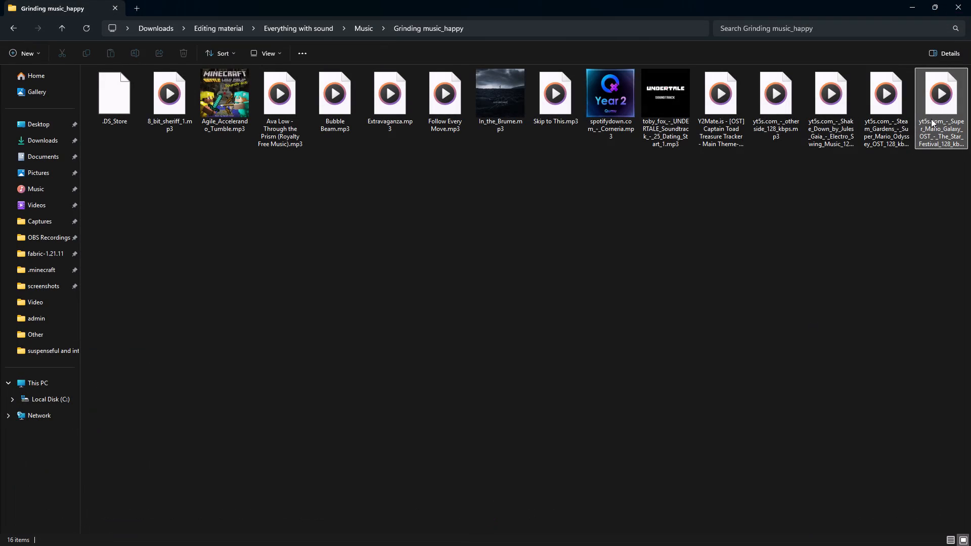
Bring the Super Mario Galaxy Star Festival file into the Premiere sequence on track A4, starting at 3:53:013.
{"action": "left_click_drag", "start_coordinate": [932, 118], "coordinate": [641, 533]}
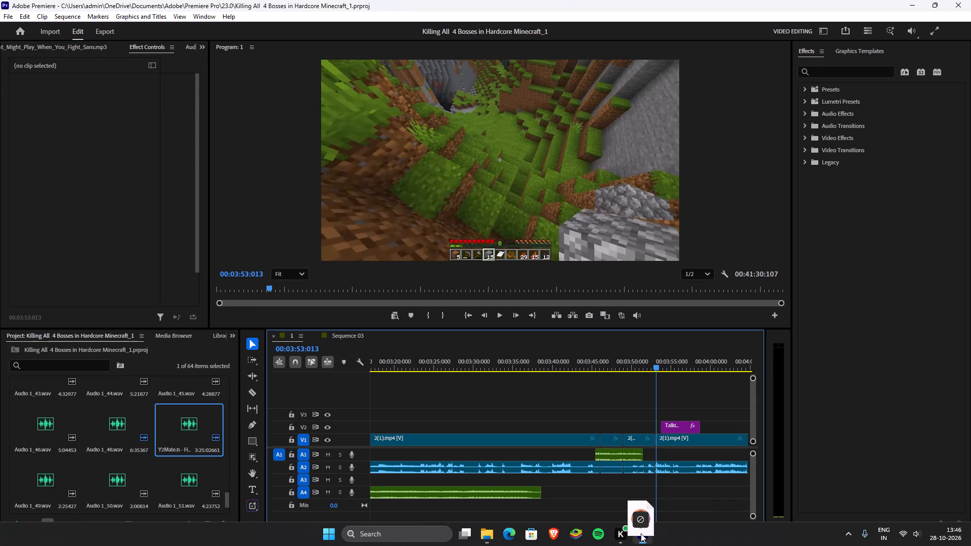
{"action": "left_click_drag", "start_coordinate": [641, 533], "coordinate": [592, 491]}
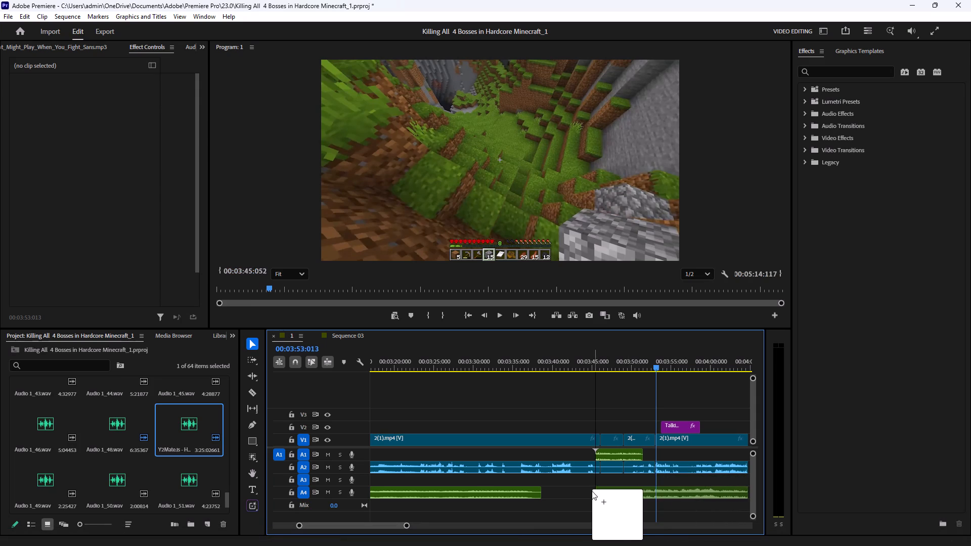
{"action": "left_click_drag", "start_coordinate": [592, 491], "coordinate": [633, 491]}
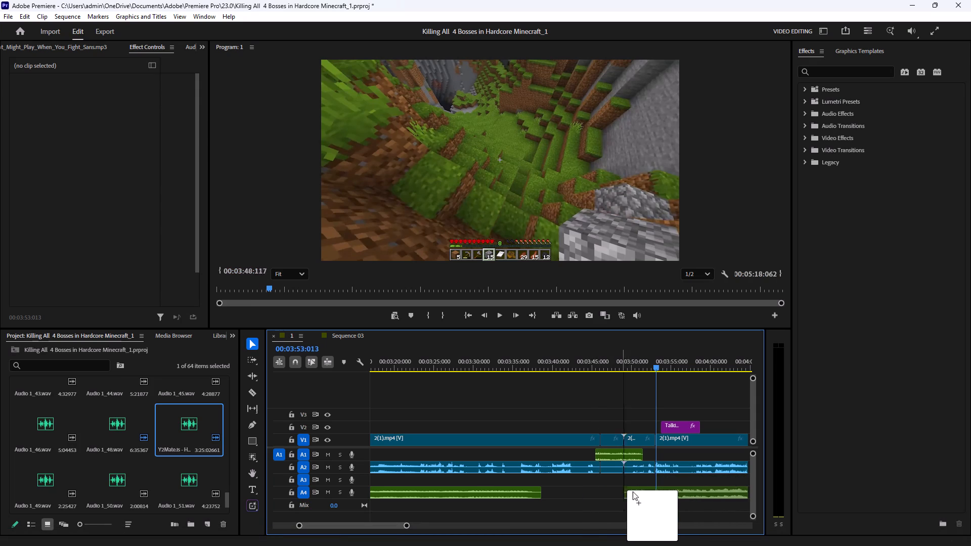
{"action": "left_click_drag", "start_coordinate": [633, 491], "coordinate": [665, 494]}
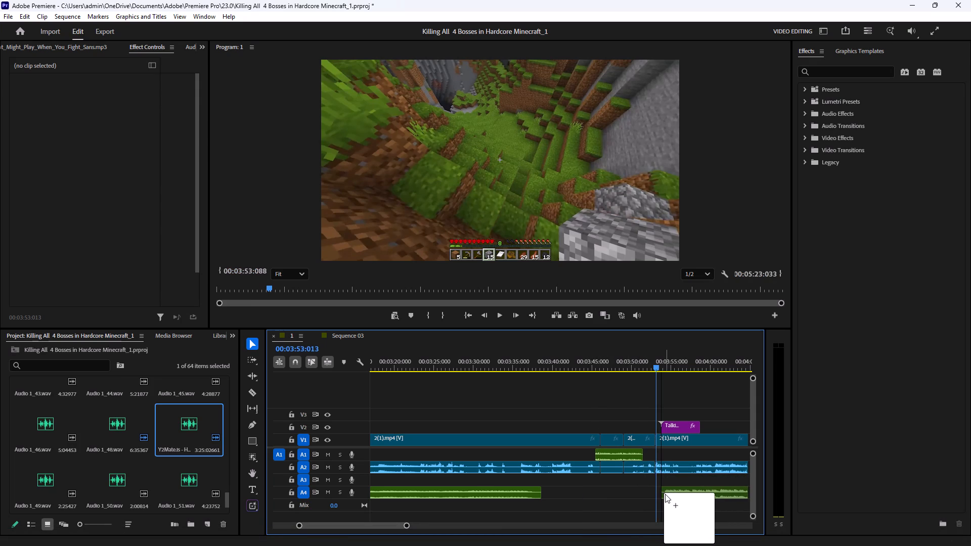
{"action": "left_click_drag", "start_coordinate": [665, 494], "coordinate": [655, 495]}
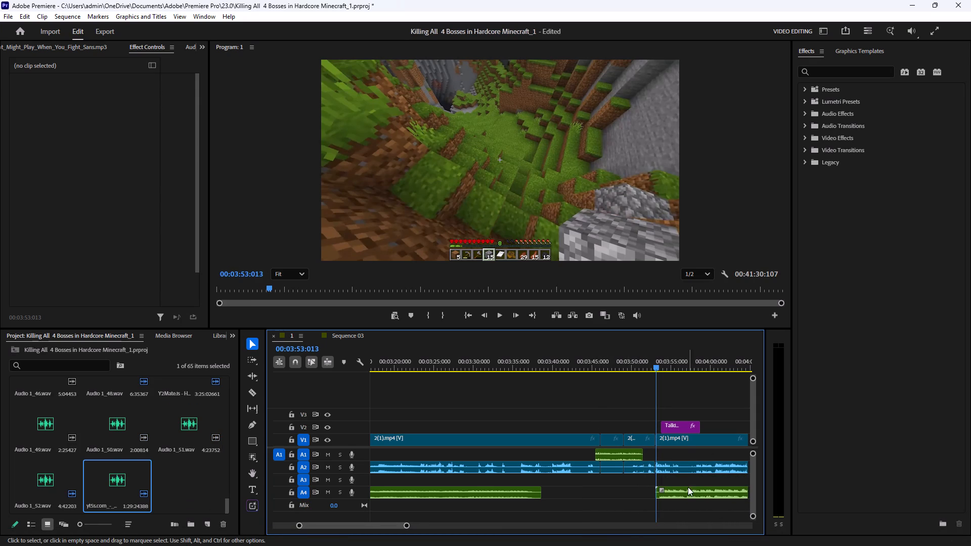
Set the volume level of the Star Festival clip on A4 to -20.2 dB.
{"action": "left_click", "coordinate": [687, 494]}
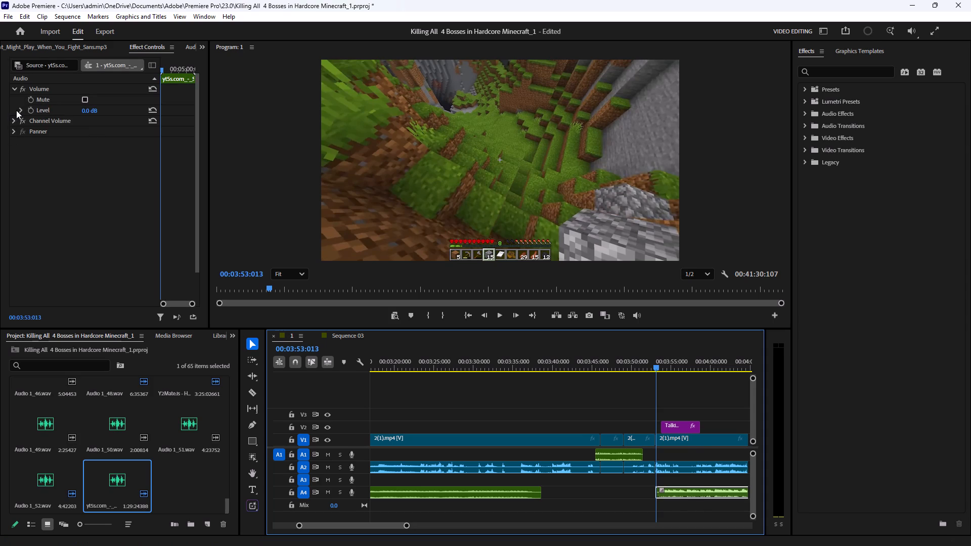
{"action": "left_click", "coordinate": [22, 110]}
{"action": "left_click_drag", "start_coordinate": [91, 127], "coordinate": [61, 131]}
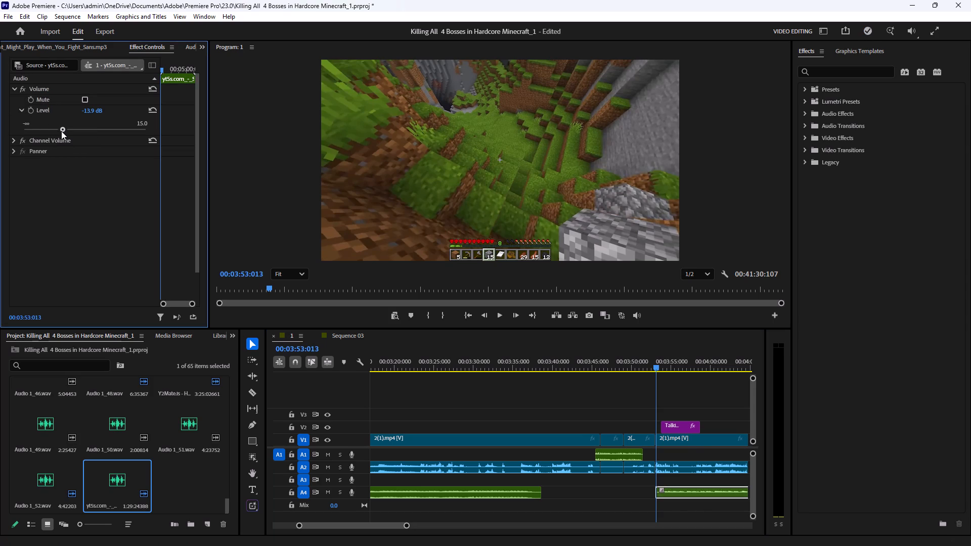
{"action": "left_click_drag", "start_coordinate": [61, 131], "coordinate": [53, 137]}
Save the project and play the gameplay with the Star Festival music from 3:53:013 to about 4:46.
{"action": "left_click", "coordinate": [503, 314]}
{"action": "left_click", "coordinate": [970, 371]}
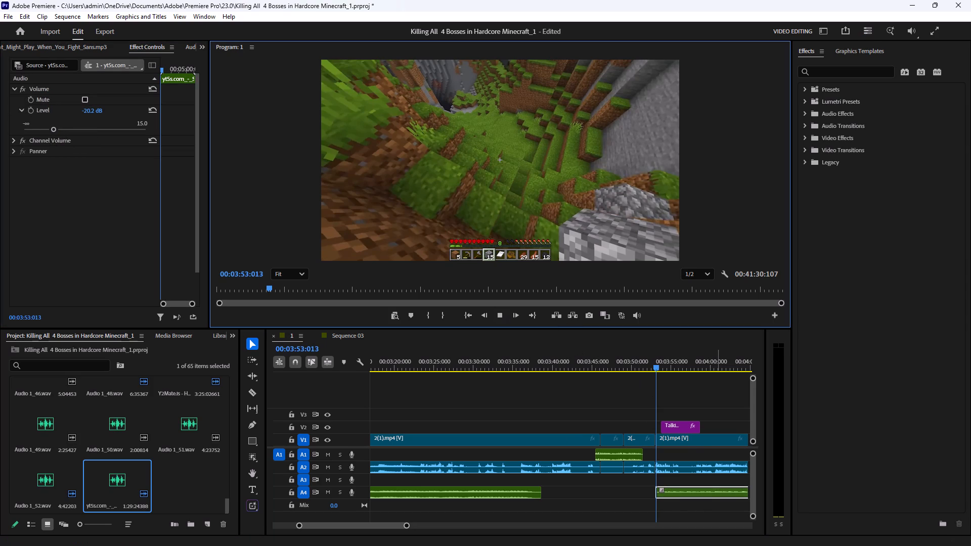
{"action": "left_click", "coordinate": [541, 403]}
{"action": "left_click", "coordinate": [502, 314]}
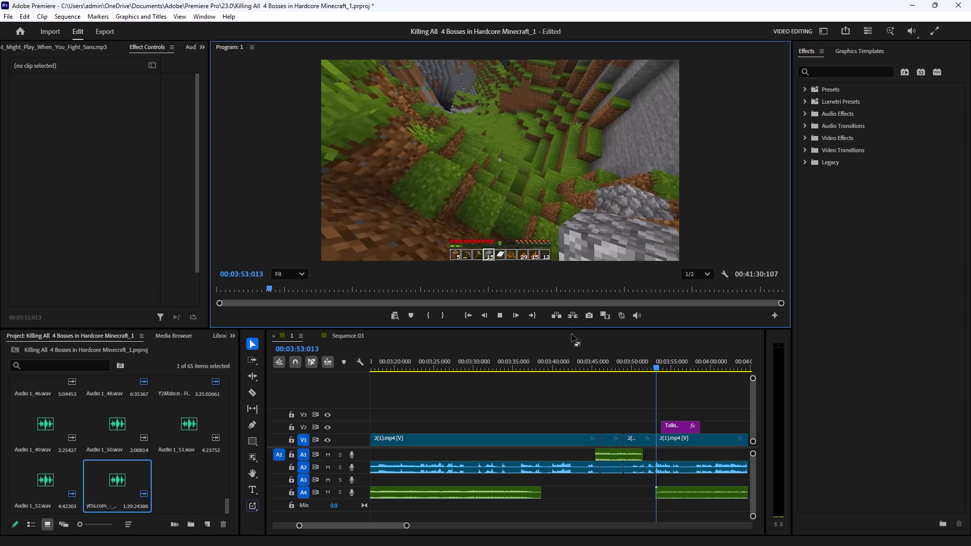
{"action": "key", "text": "ctrl+s"}
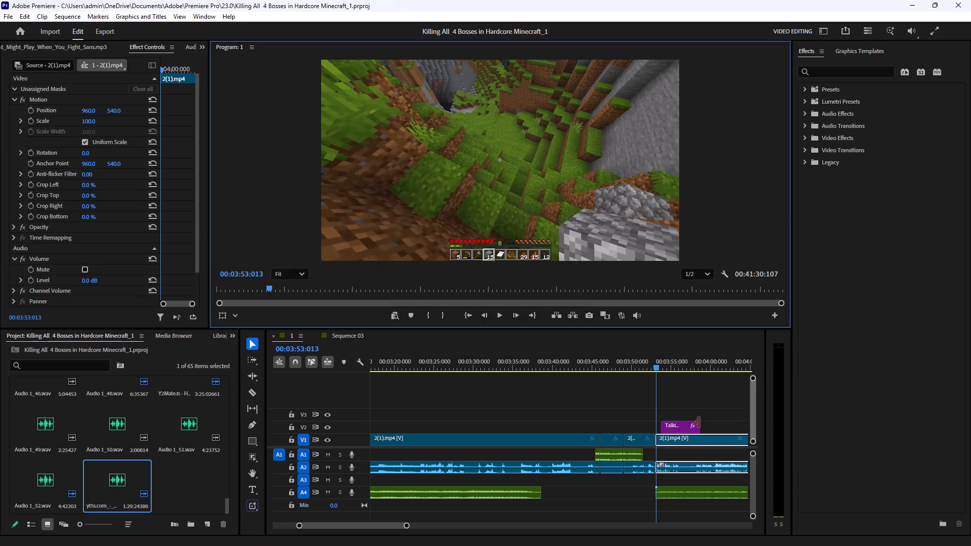
{"action": "left_click", "coordinate": [554, 397]}
{"action": "left_click", "coordinate": [498, 310]}
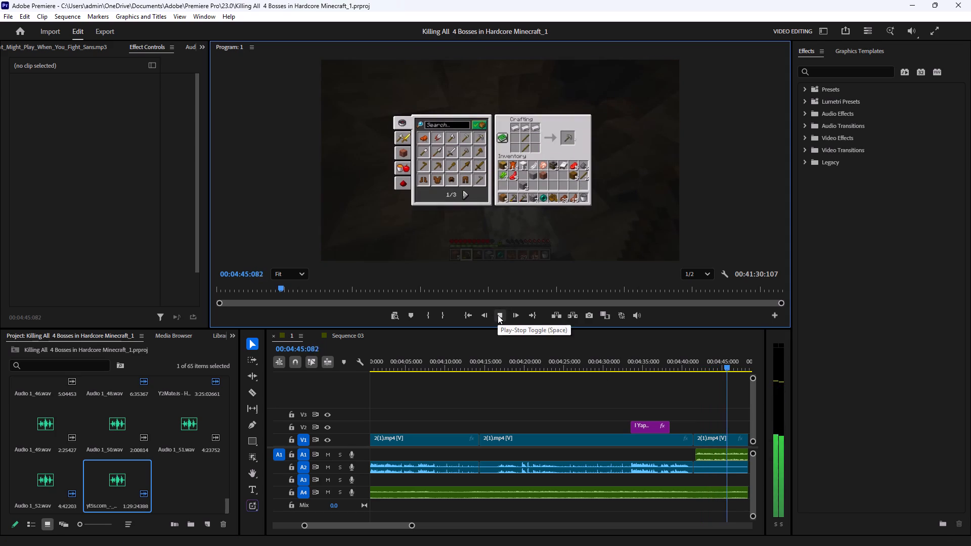
{"action": "left_click", "coordinate": [498, 315]}
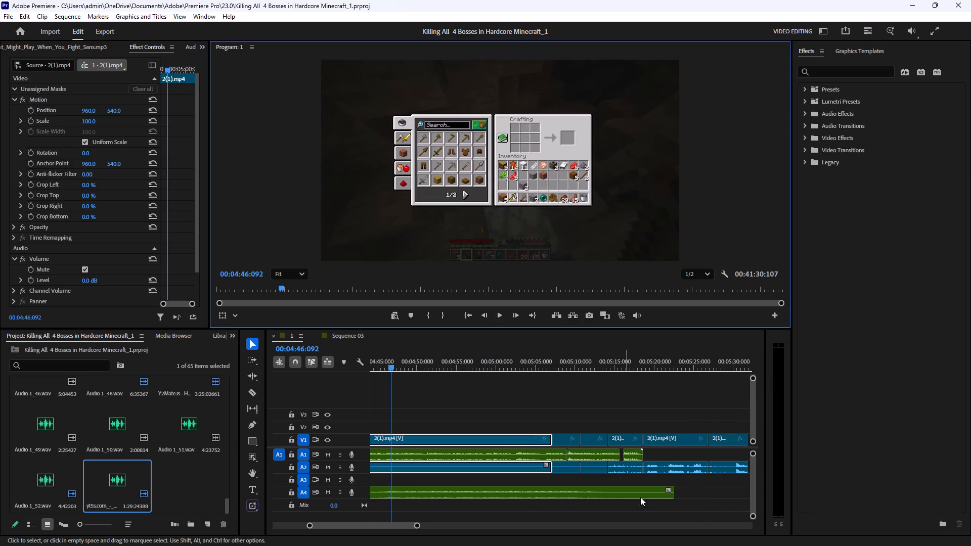
Shorten the Star Festival clip on A4 so it ends at the gameplay cut at about 4:41.
{"action": "left_click_drag", "start_coordinate": [673, 493], "coordinate": [445, 490]}
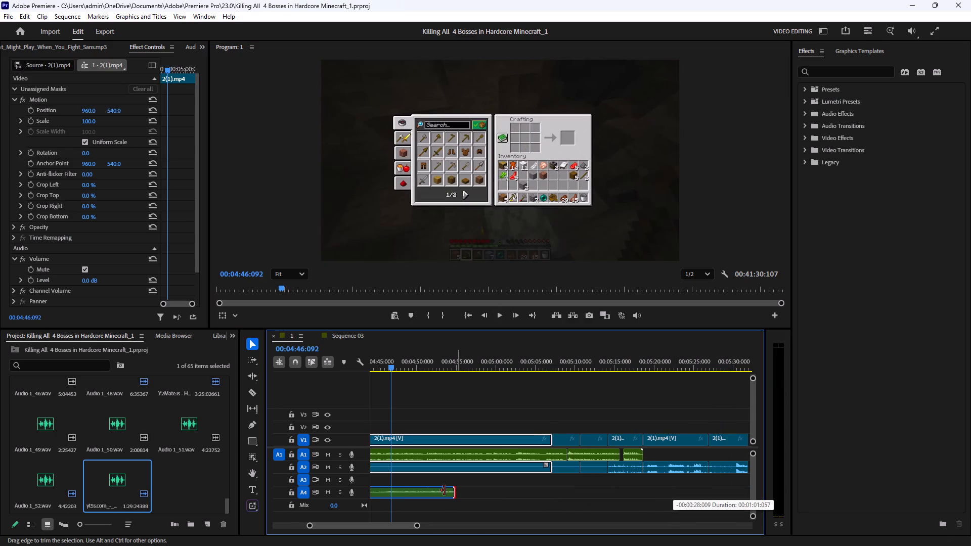
{"action": "left_click_drag", "start_coordinate": [445, 490], "coordinate": [557, 494]}
Fade out the Star Festival clip on A4 with volume keyframes, from -20.2 dB at 4:38:028 to -∞ at 4:41:044.
{"action": "left_click", "coordinate": [568, 364]}
{"action": "left_click_drag", "start_coordinate": [566, 364], "coordinate": [535, 386]}
{"action": "left_click", "coordinate": [544, 493]}
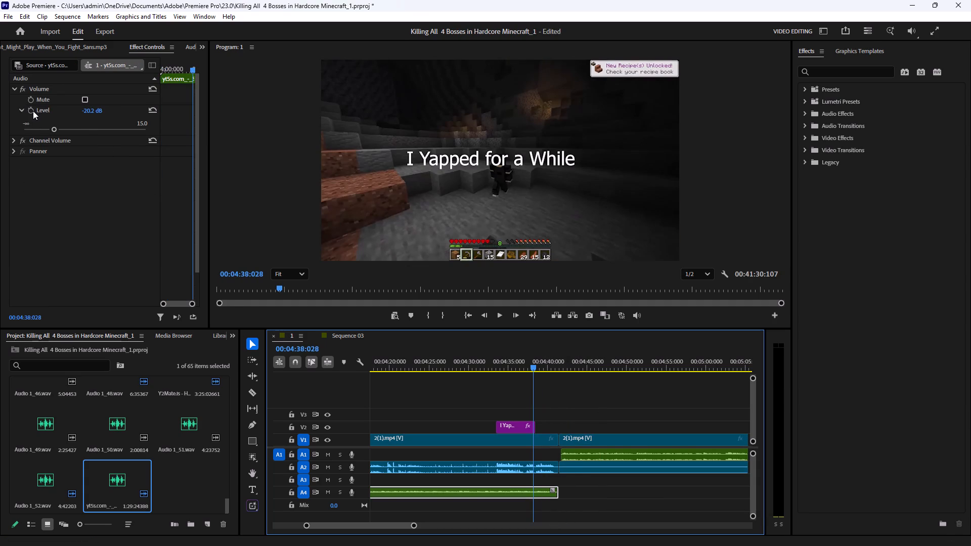
{"action": "left_click", "coordinate": [33, 111]}
{"action": "left_click_drag", "start_coordinate": [536, 366], "coordinate": [553, 368]}
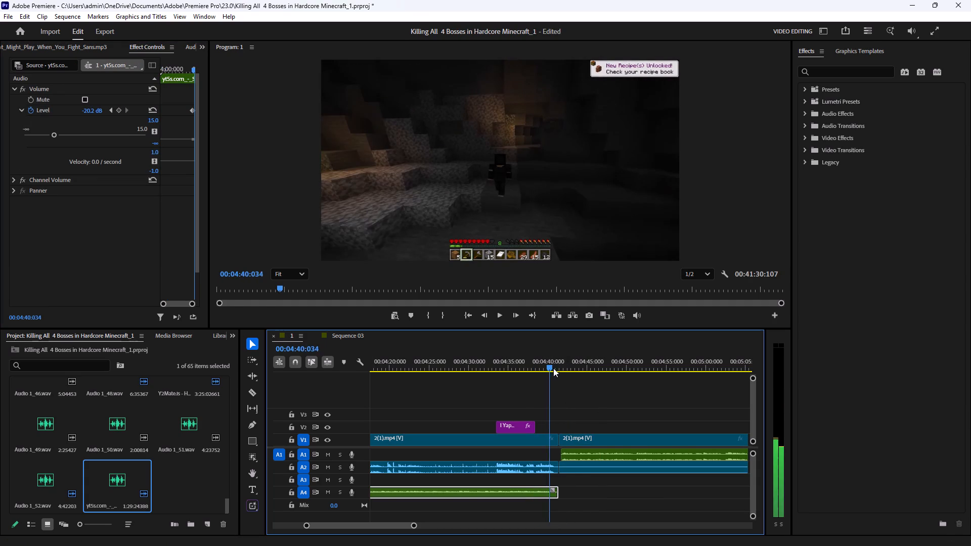
{"action": "left_click_drag", "start_coordinate": [553, 368], "coordinate": [561, 369]}
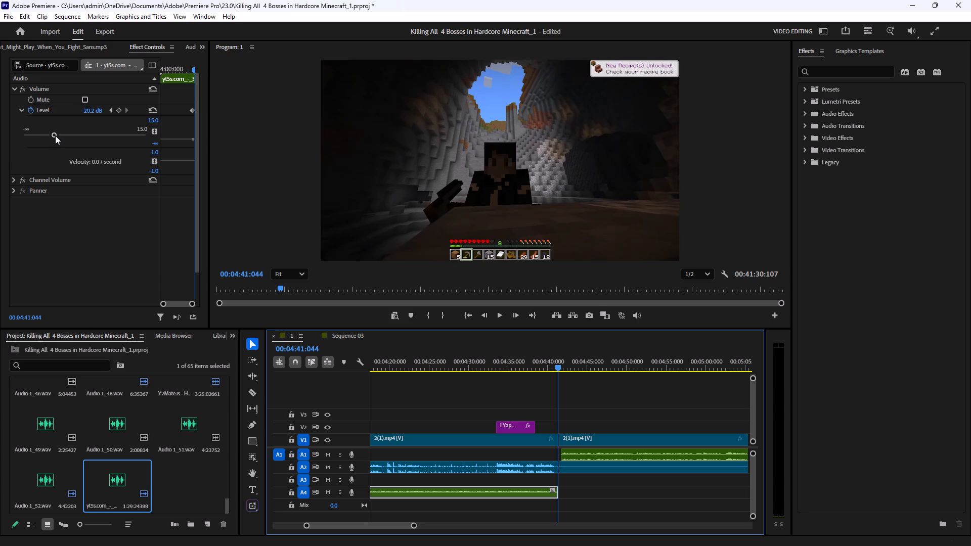
{"action": "left_click_drag", "start_coordinate": [55, 135], "coordinate": [0, 145]}
Play the music fade-out and the following voice-over from 4:37:018 to about 5:00.
{"action": "left_click", "coordinate": [526, 365]}
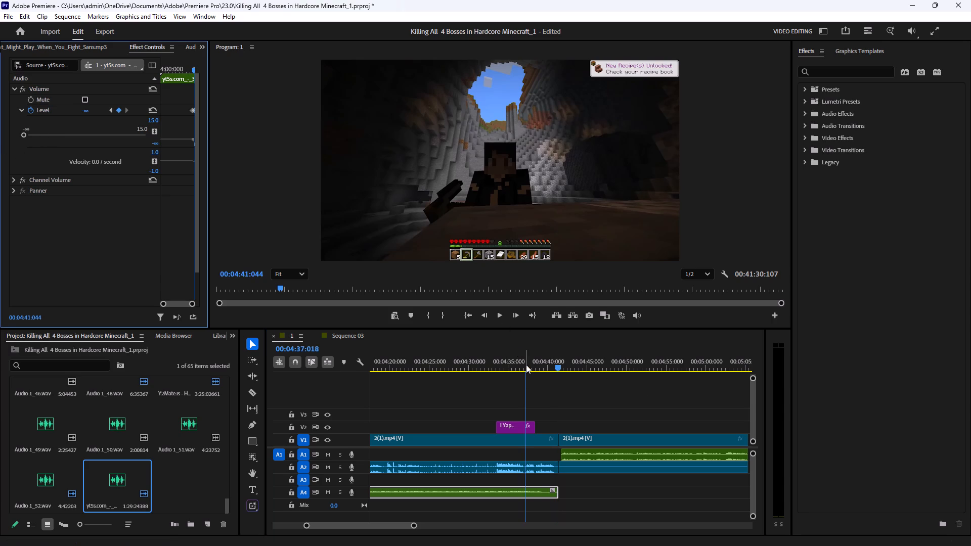
{"action": "left_click", "coordinate": [501, 311]}
{"action": "left_click", "coordinate": [616, 389]}
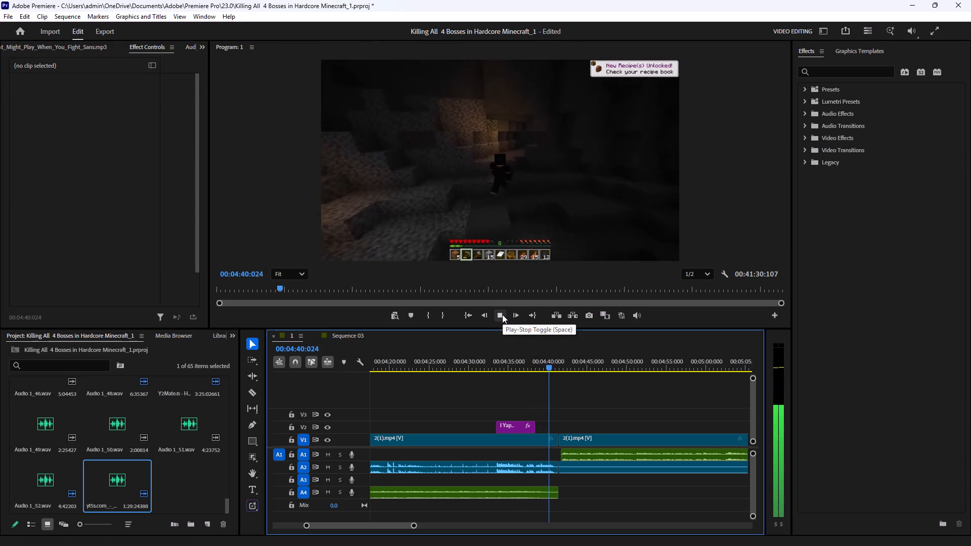
{"action": "left_click", "coordinate": [613, 410]}
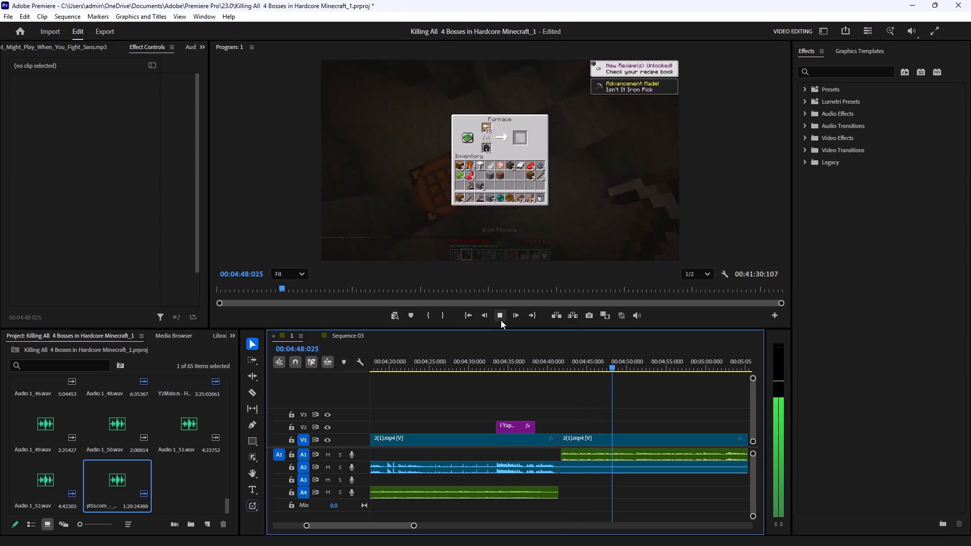
{"action": "left_click", "coordinate": [677, 414]}
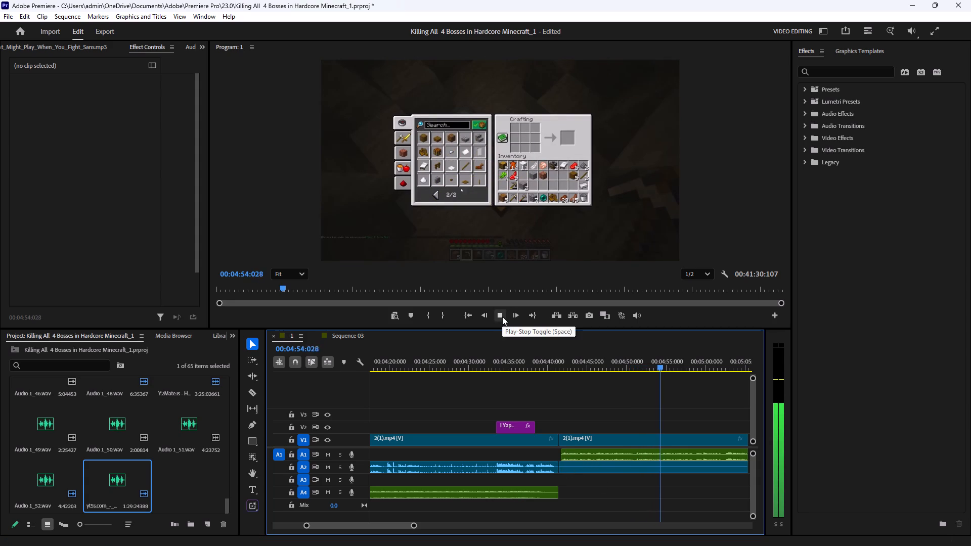
{"action": "left_click", "coordinate": [502, 316]}
{"action": "left_click", "coordinate": [617, 454]}
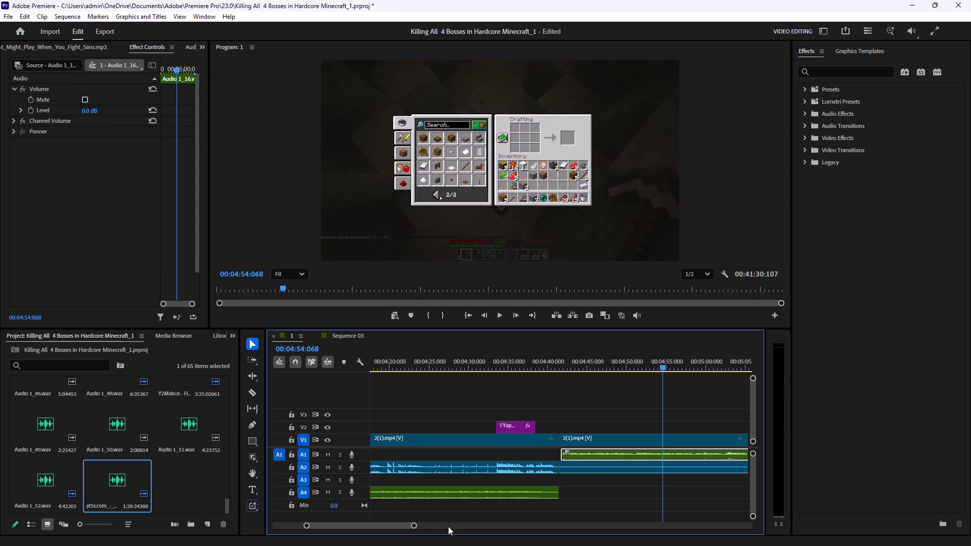
{"action": "left_click_drag", "start_coordinate": [415, 525], "coordinate": [430, 529]}
{"action": "left_click", "coordinate": [502, 317]}
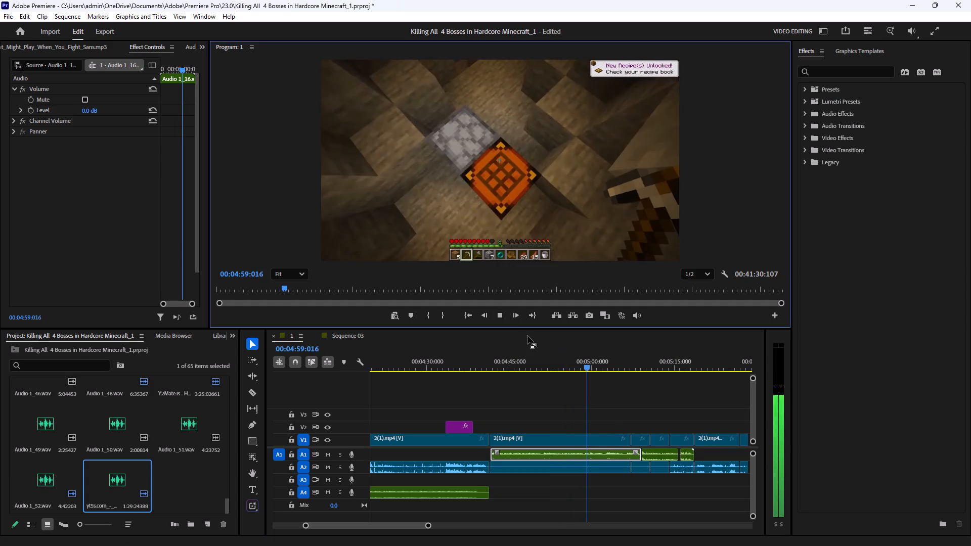
{"action": "left_click", "coordinate": [503, 314]}
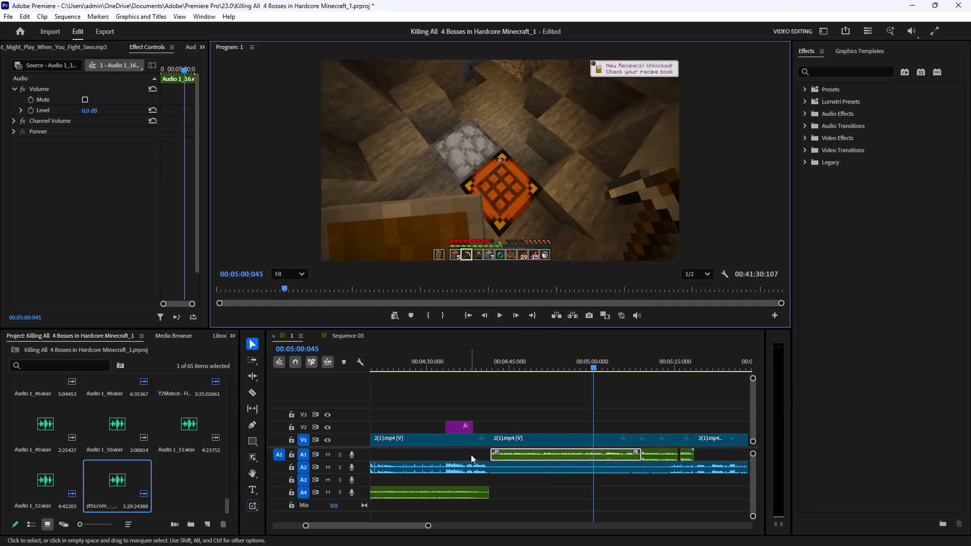
Delete the Audio 1_16 voice-over clip that begins just after 4:41 on track A1.
{"action": "left_click_drag", "start_coordinate": [471, 454], "coordinate": [534, 454]}
{"action": "left_click", "coordinate": [532, 452]}
{"action": "right_click", "coordinate": [532, 452]}
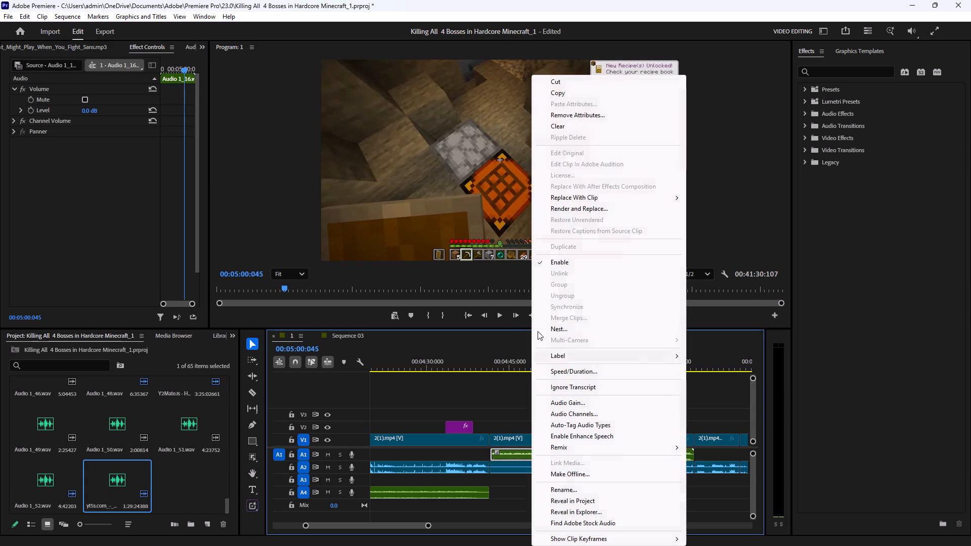
{"action": "left_click", "coordinate": [572, 125]}
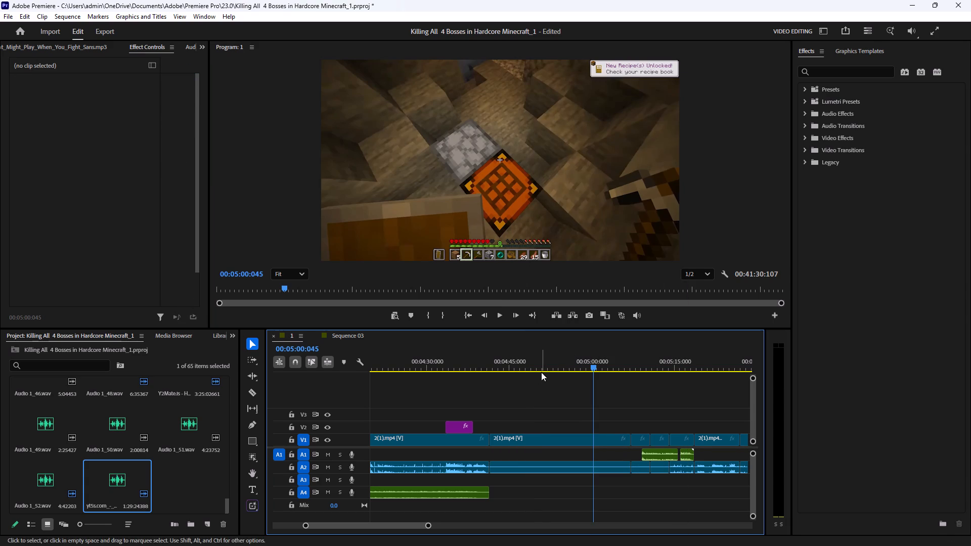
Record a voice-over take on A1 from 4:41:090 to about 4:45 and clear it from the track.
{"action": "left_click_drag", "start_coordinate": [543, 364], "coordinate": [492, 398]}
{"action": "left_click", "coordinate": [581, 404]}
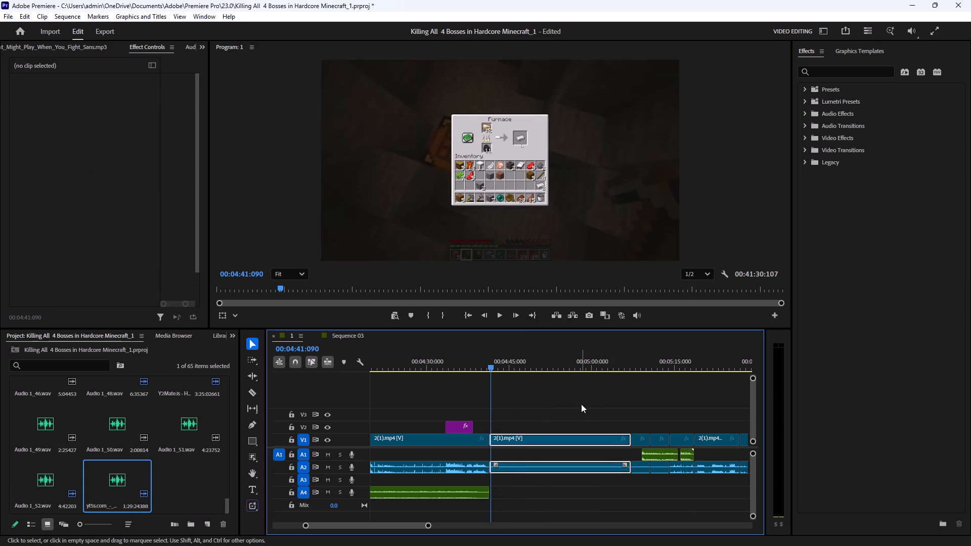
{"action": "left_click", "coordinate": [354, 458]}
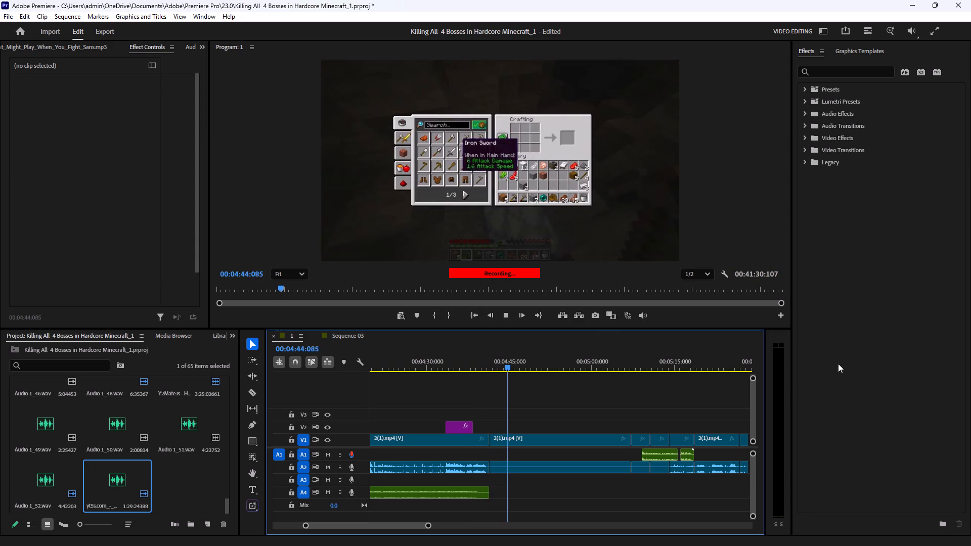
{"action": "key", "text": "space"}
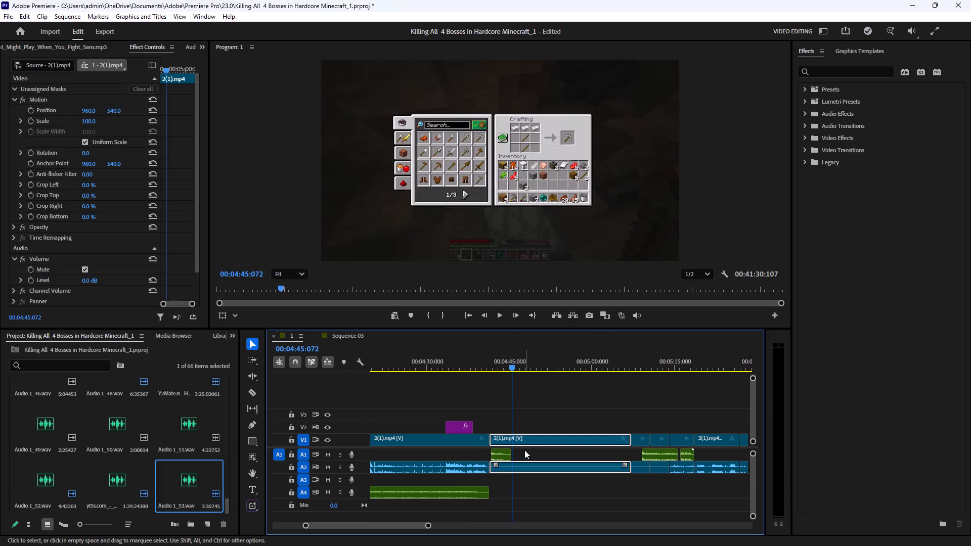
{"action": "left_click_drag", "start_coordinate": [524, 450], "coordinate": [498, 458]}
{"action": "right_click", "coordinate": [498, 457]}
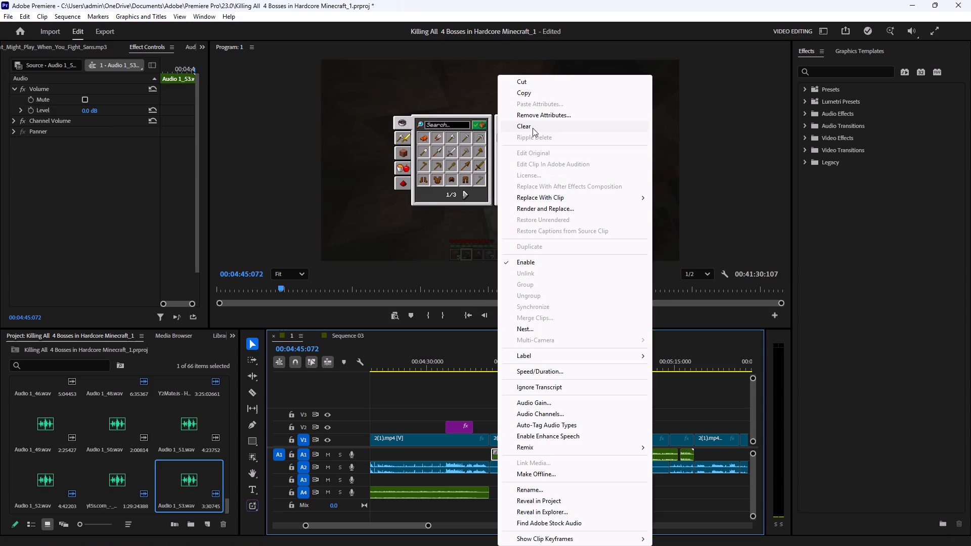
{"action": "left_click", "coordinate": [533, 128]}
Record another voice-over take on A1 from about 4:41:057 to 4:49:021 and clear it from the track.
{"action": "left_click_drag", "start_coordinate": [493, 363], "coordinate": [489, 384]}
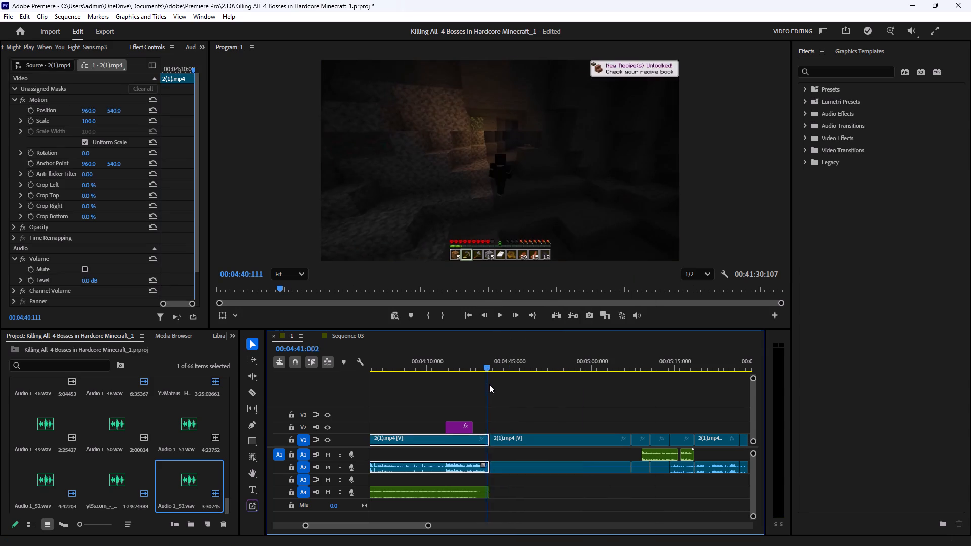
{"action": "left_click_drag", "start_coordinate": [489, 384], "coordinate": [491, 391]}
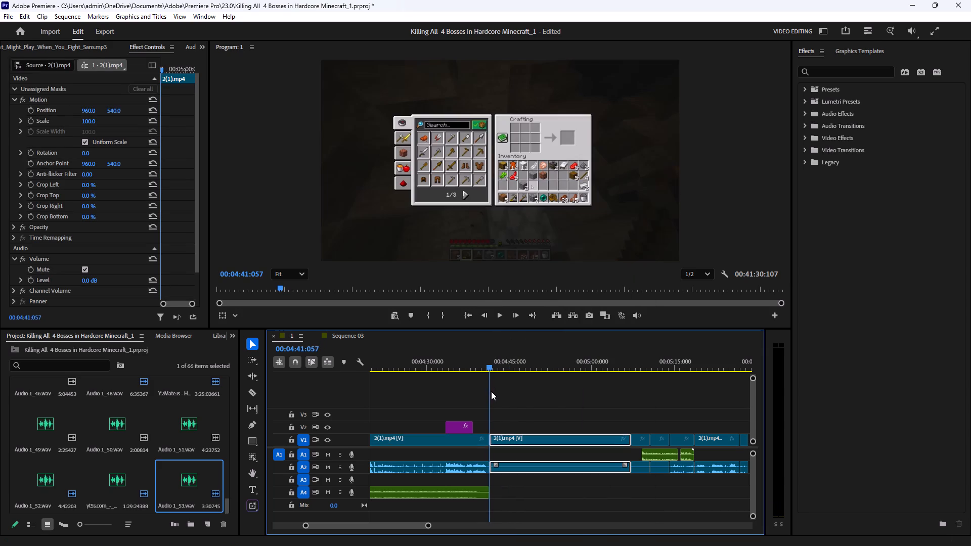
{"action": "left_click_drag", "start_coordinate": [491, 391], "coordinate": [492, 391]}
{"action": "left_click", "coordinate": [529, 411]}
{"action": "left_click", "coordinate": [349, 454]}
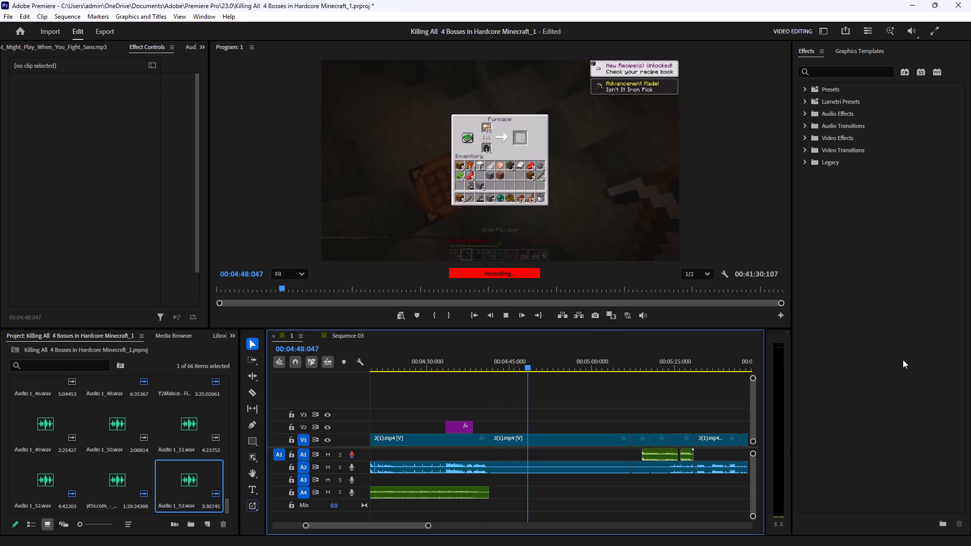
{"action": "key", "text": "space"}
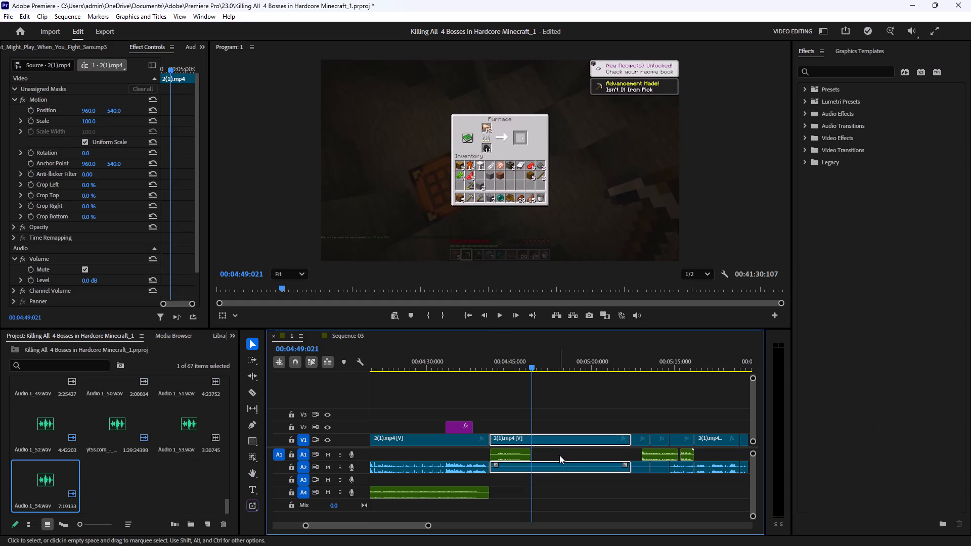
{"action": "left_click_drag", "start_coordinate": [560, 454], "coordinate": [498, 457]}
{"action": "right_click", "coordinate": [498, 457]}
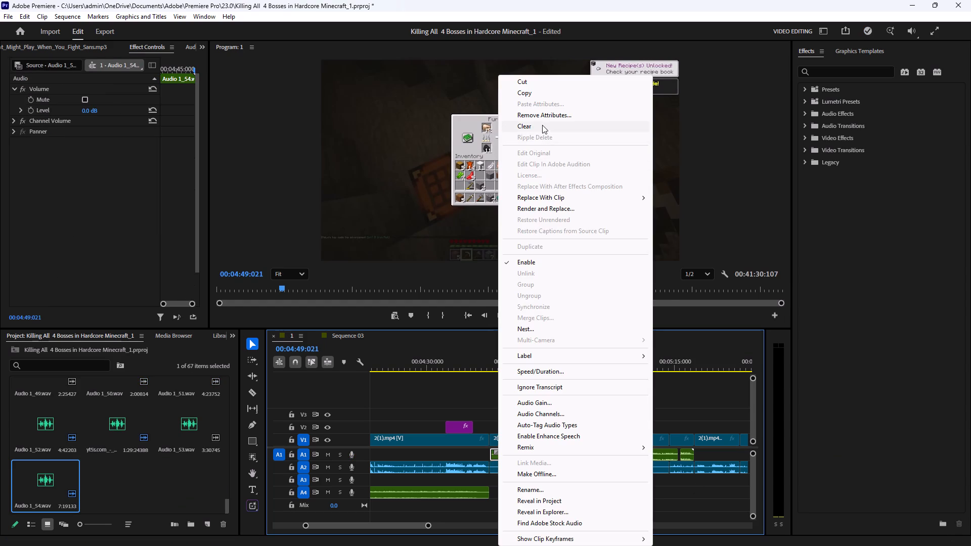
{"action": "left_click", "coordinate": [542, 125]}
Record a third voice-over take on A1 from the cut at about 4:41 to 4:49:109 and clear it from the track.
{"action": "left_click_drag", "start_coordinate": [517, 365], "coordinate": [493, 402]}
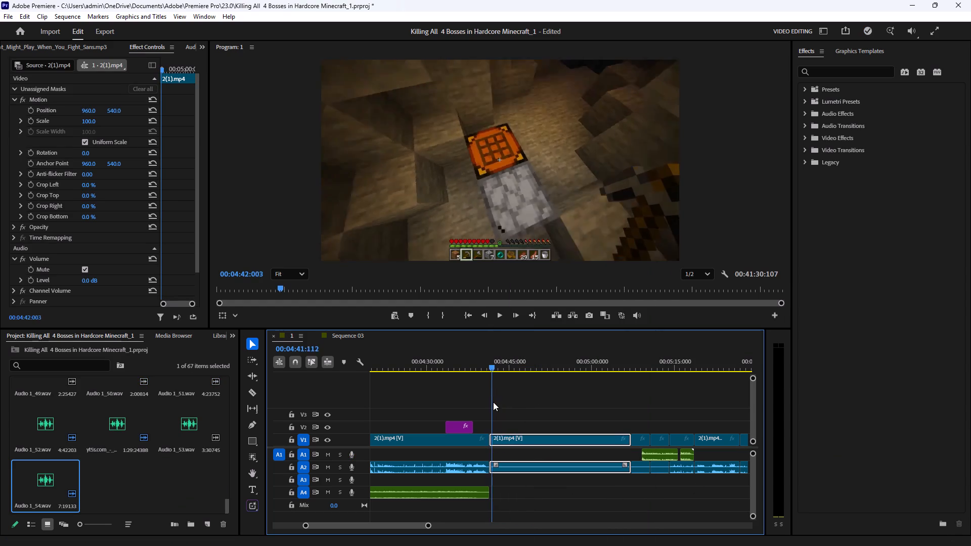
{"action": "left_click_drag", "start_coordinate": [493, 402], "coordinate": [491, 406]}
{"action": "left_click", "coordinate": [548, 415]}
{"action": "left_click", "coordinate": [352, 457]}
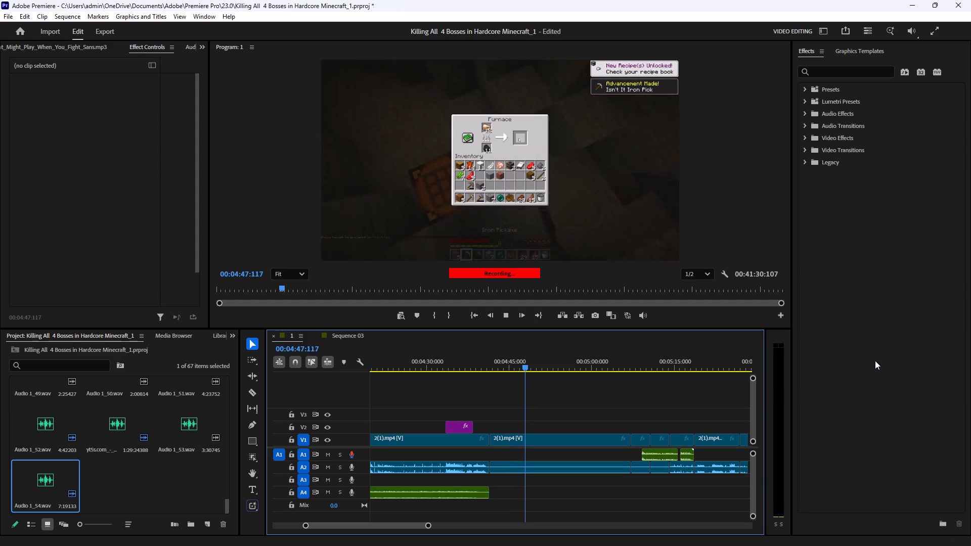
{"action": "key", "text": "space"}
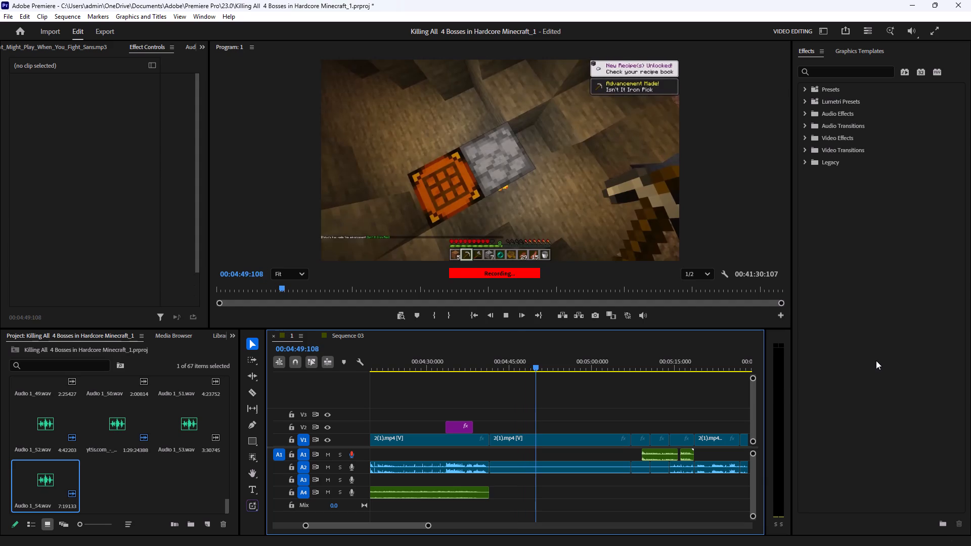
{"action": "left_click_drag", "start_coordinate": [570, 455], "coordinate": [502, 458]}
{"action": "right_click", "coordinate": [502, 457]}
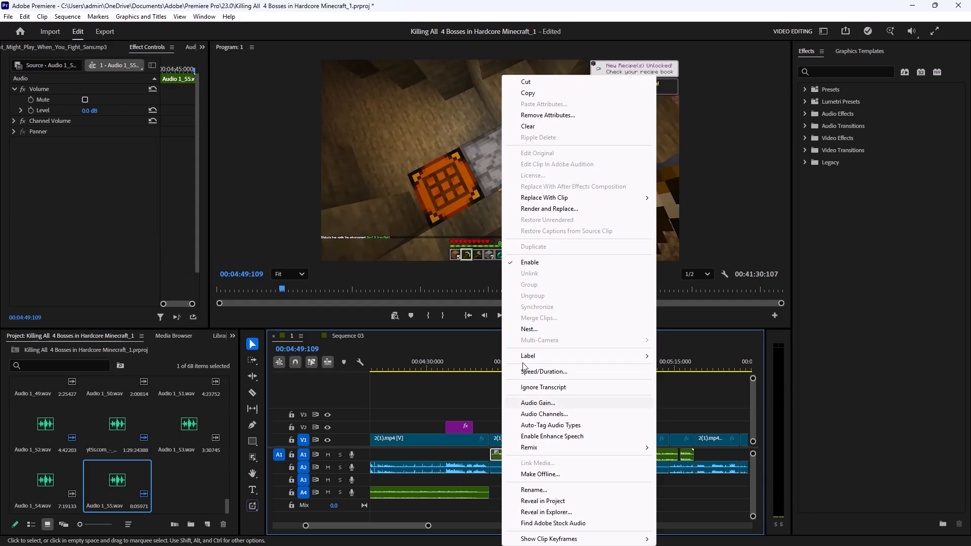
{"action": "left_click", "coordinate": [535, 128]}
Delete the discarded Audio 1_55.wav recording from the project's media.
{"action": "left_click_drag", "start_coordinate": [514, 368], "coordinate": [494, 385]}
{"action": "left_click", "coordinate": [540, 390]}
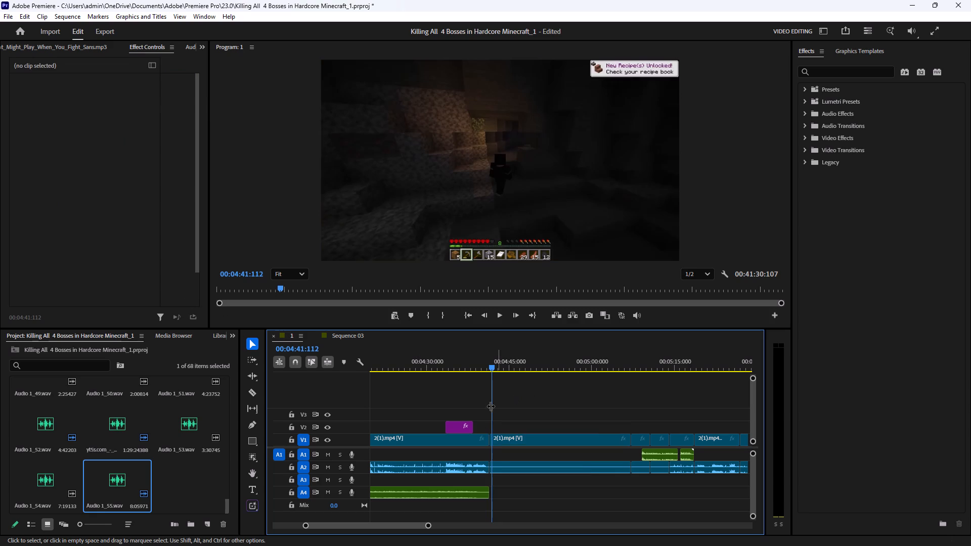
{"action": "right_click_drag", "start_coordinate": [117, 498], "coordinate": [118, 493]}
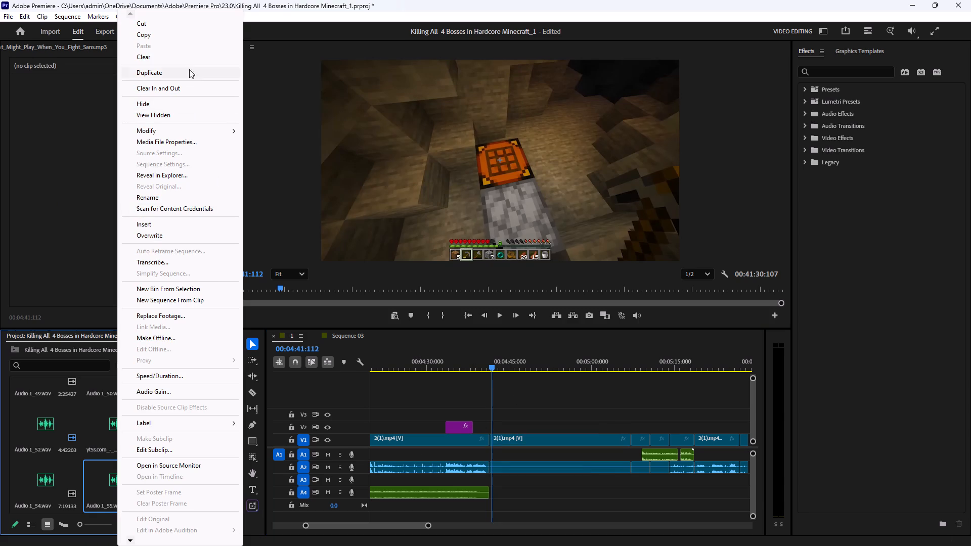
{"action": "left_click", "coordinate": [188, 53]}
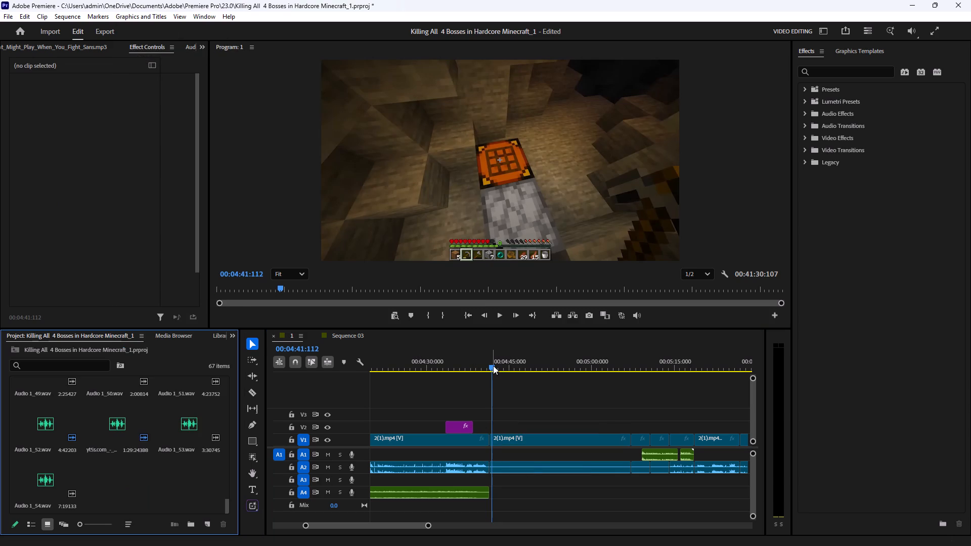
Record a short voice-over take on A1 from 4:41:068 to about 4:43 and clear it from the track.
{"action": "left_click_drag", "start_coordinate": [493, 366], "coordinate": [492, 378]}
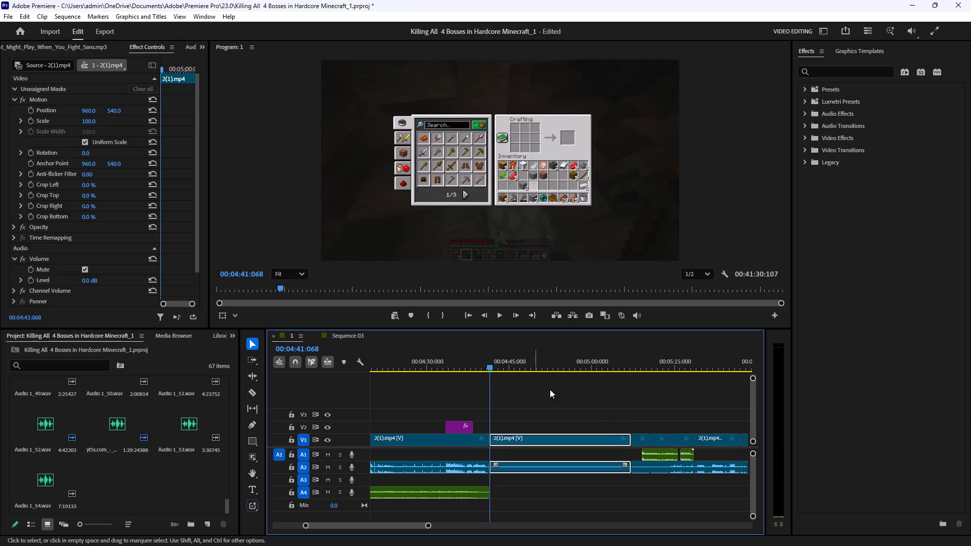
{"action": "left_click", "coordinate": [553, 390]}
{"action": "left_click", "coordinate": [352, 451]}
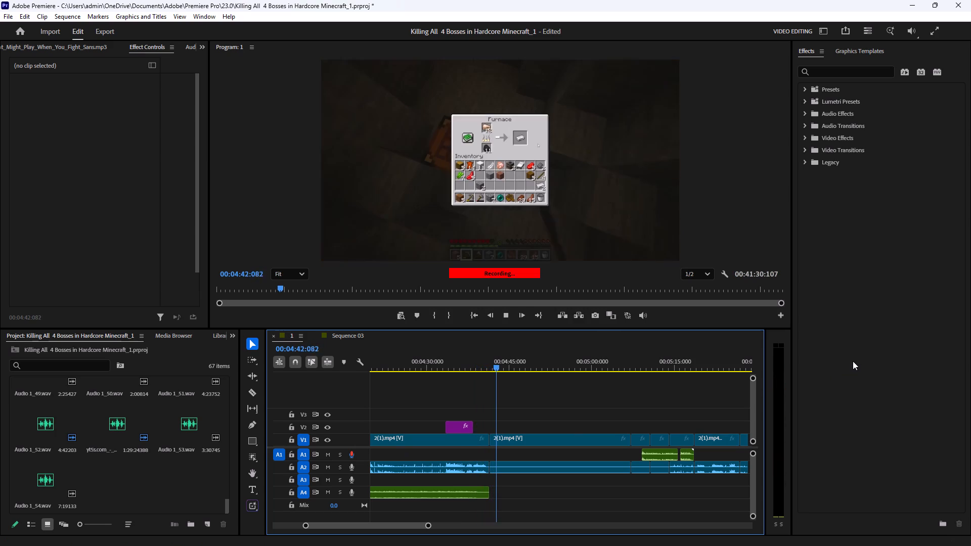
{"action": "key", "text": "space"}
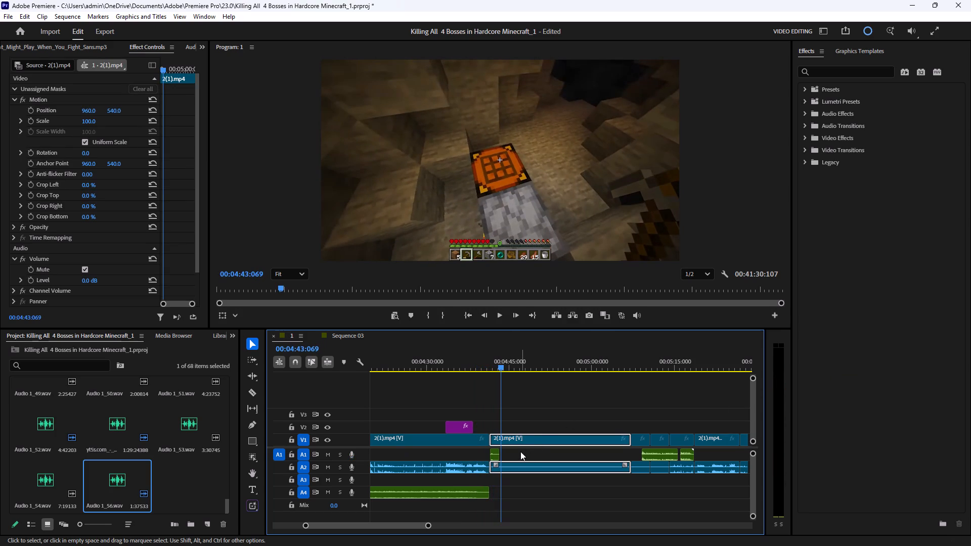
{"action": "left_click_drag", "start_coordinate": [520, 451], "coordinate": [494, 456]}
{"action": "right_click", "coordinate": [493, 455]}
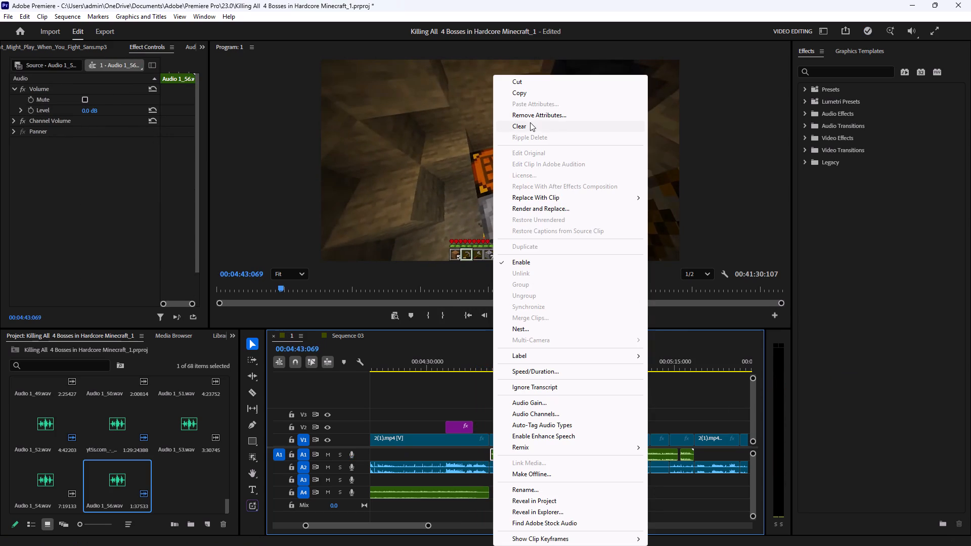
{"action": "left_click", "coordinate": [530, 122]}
Record a new voice-over on A1 from the gameplay cut at about 4:41 to 4:54:005.
{"action": "left_click_drag", "start_coordinate": [500, 368], "coordinate": [489, 379]}
{"action": "left_click", "coordinate": [541, 397]}
{"action": "left_click", "coordinate": [351, 451]}
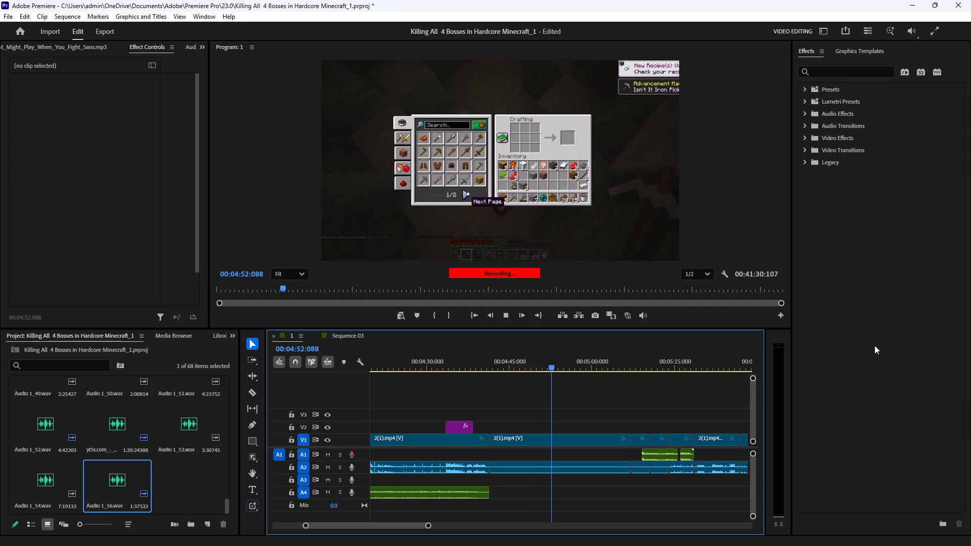
{"action": "key", "text": "space"}
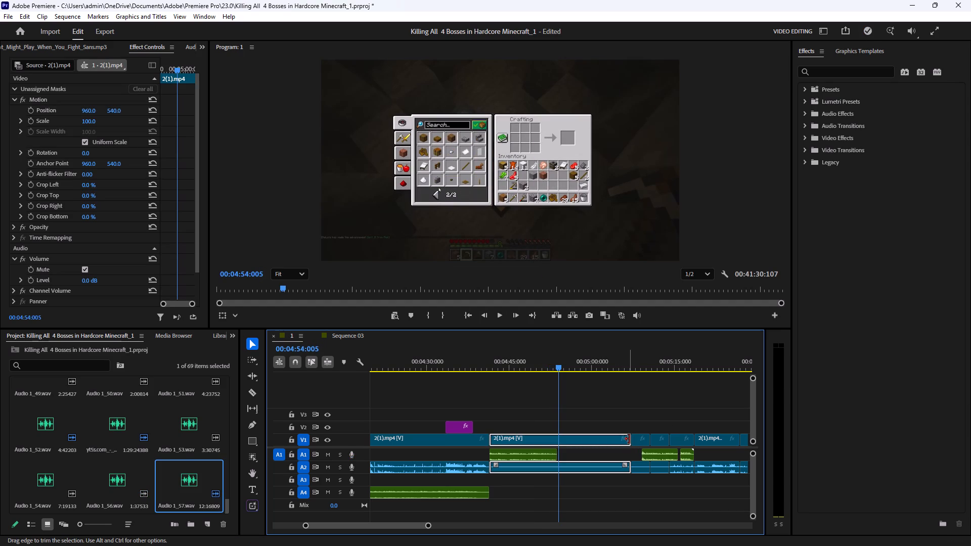
Trim the gameplay clip's end back to the end of the new voice-over at about 4:54 and play the section from 4:41.
{"action": "left_click_drag", "start_coordinate": [629, 439], "coordinate": [556, 450]}
{"action": "left_click", "coordinate": [491, 366]}
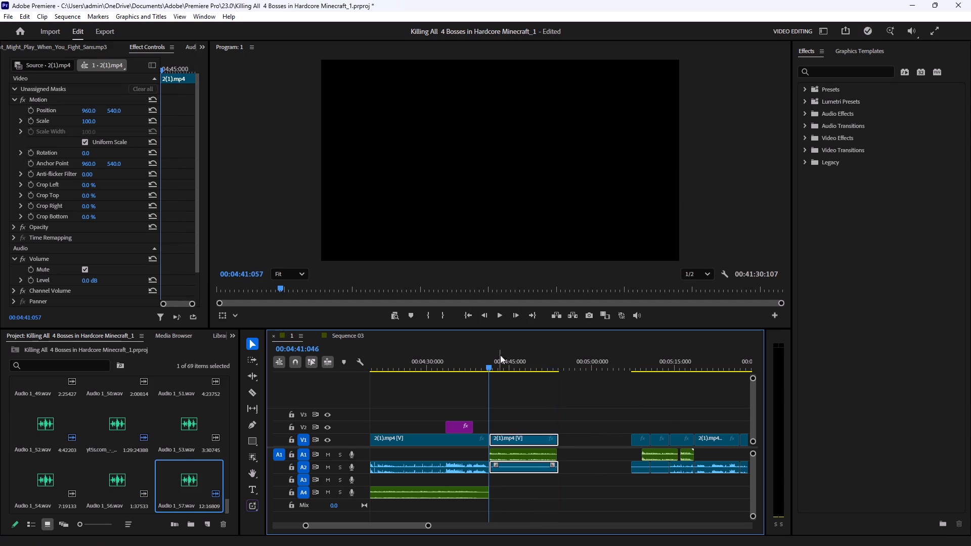
{"action": "left_click", "coordinate": [504, 317]}
{"action": "left_click", "coordinate": [585, 422]}
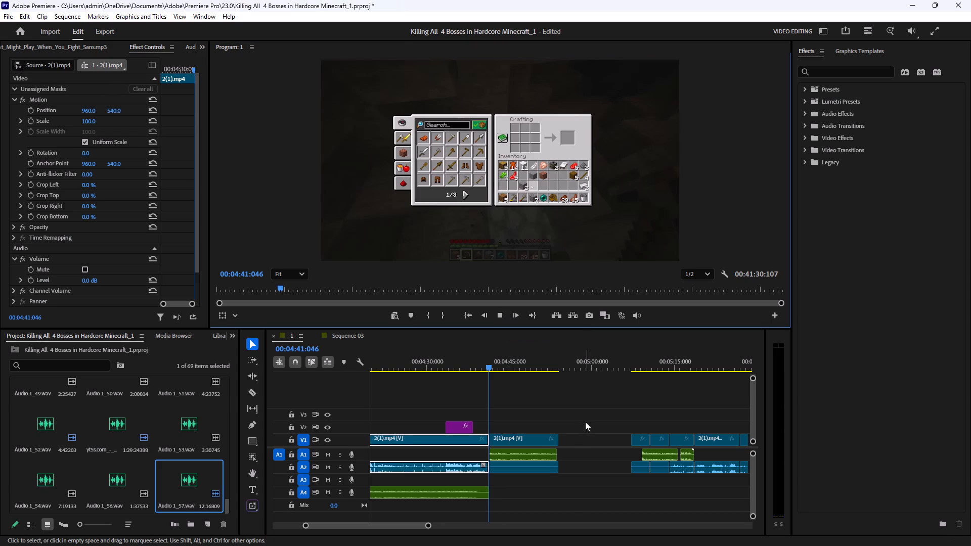
{"action": "left_click", "coordinate": [570, 382]}
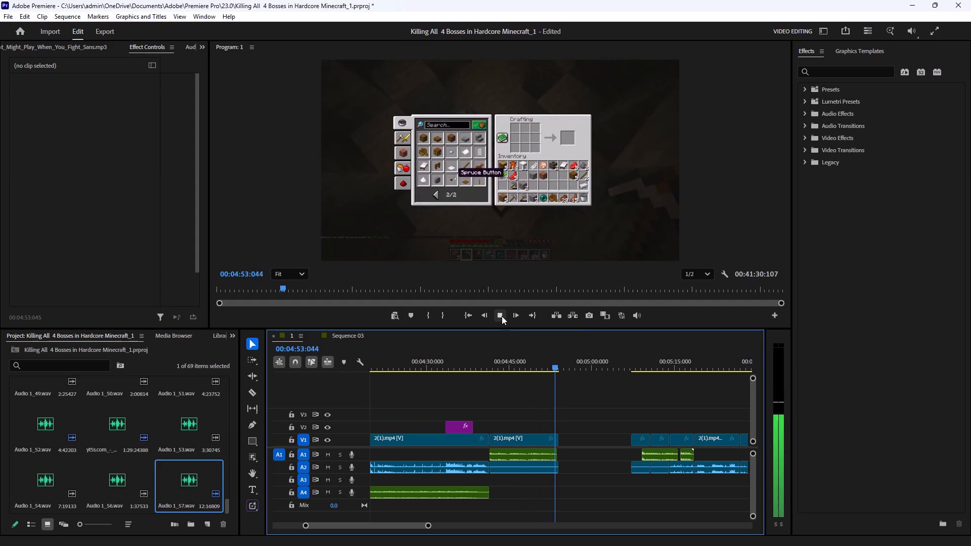
{"action": "left_click", "coordinate": [502, 316]}
Raise the volume level of the new voice-over clip on A1 to 4.9 dB and play it back from about 4:47.
{"action": "left_click", "coordinate": [524, 452]}
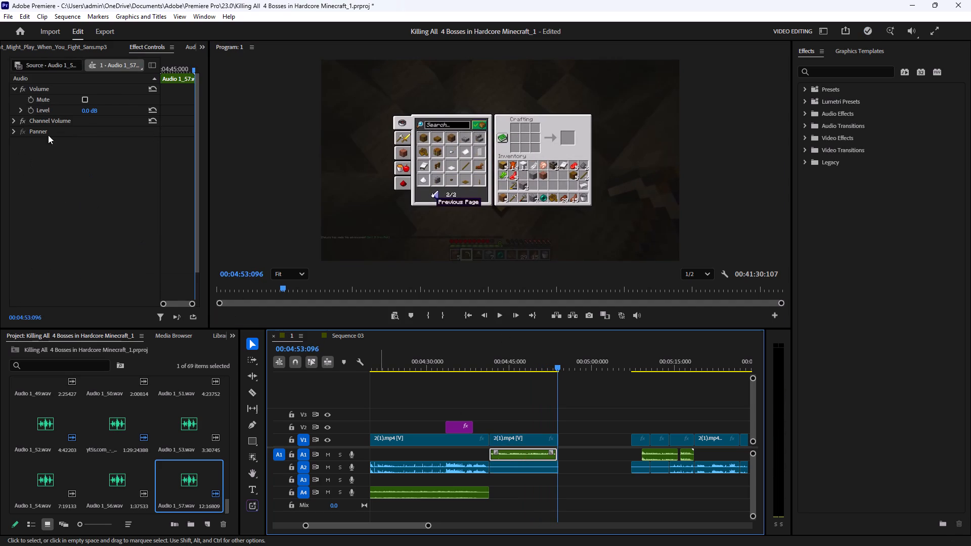
{"action": "left_click", "coordinate": [22, 110]}
{"action": "left_click_drag", "start_coordinate": [96, 126], "coordinate": [99, 127]}
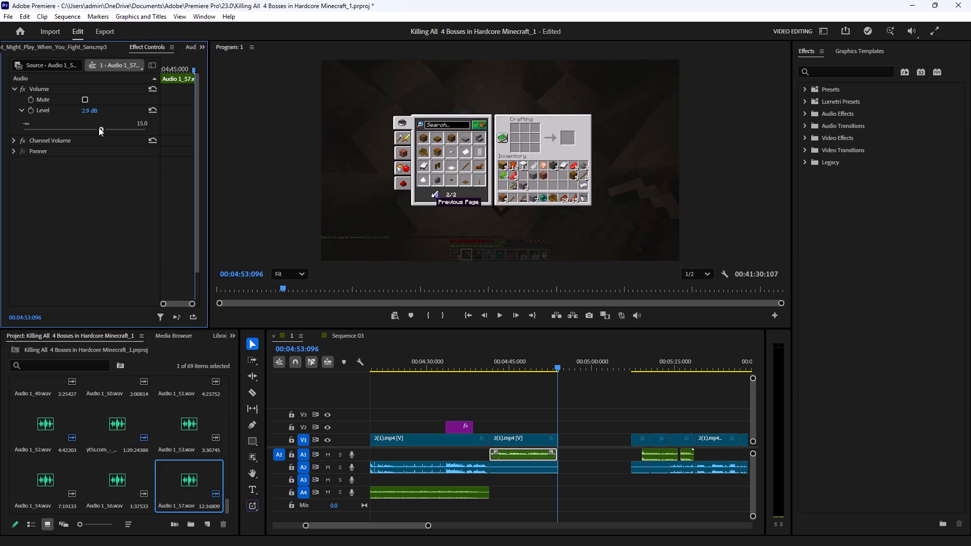
{"action": "left_click_drag", "start_coordinate": [99, 127], "coordinate": [105, 128]}
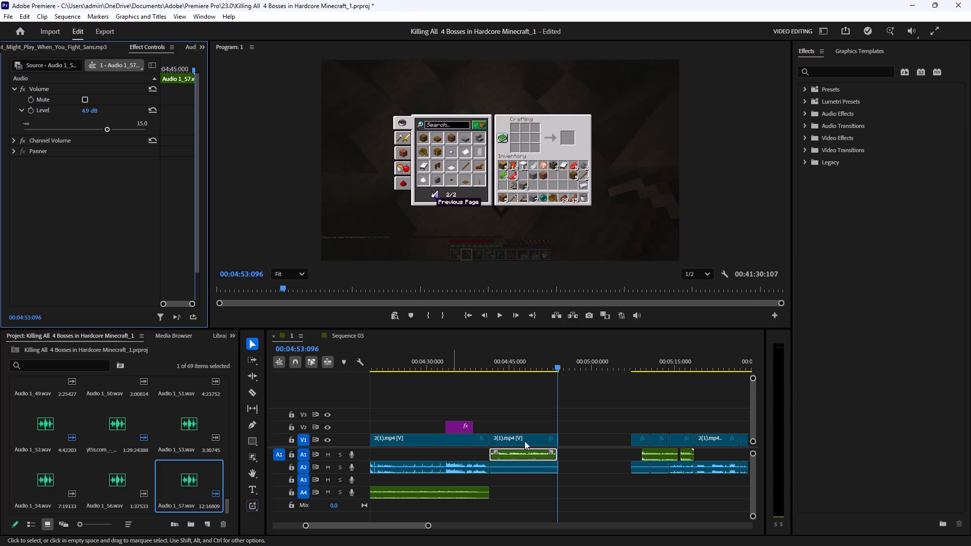
{"action": "left_click", "coordinate": [599, 417]}
{"action": "left_click", "coordinate": [522, 367]}
{"action": "left_click", "coordinate": [498, 319]}
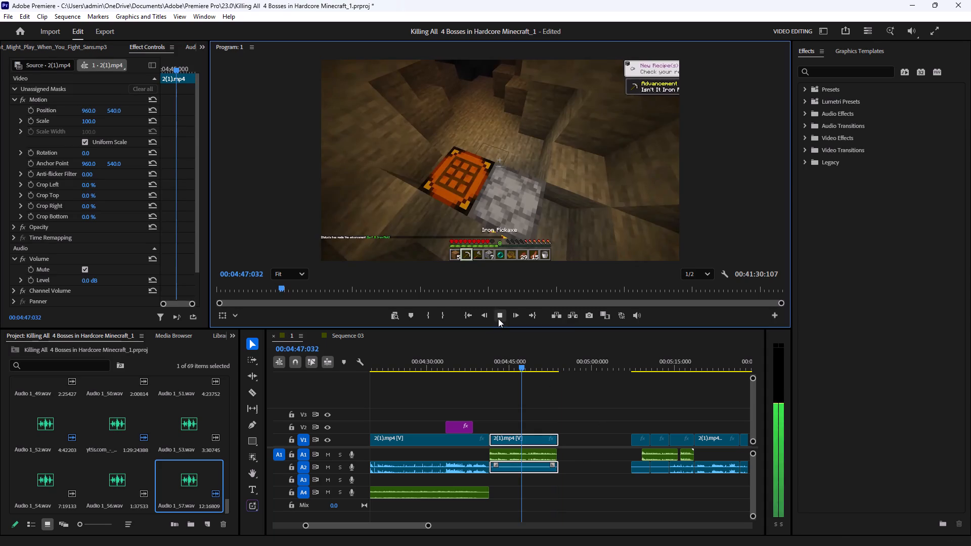
{"action": "left_click", "coordinate": [614, 419]}
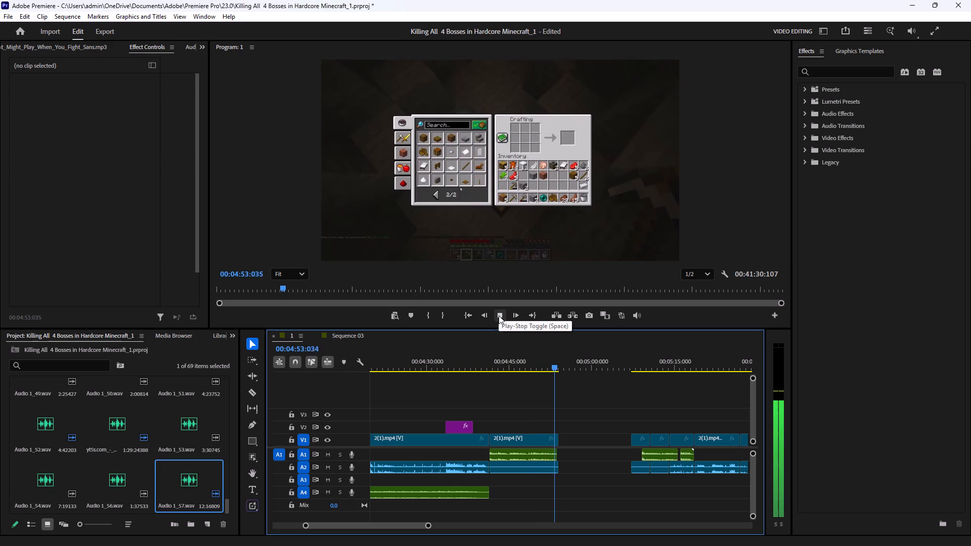
{"action": "left_click", "coordinate": [499, 315]}
{"action": "left_click", "coordinate": [595, 399]}
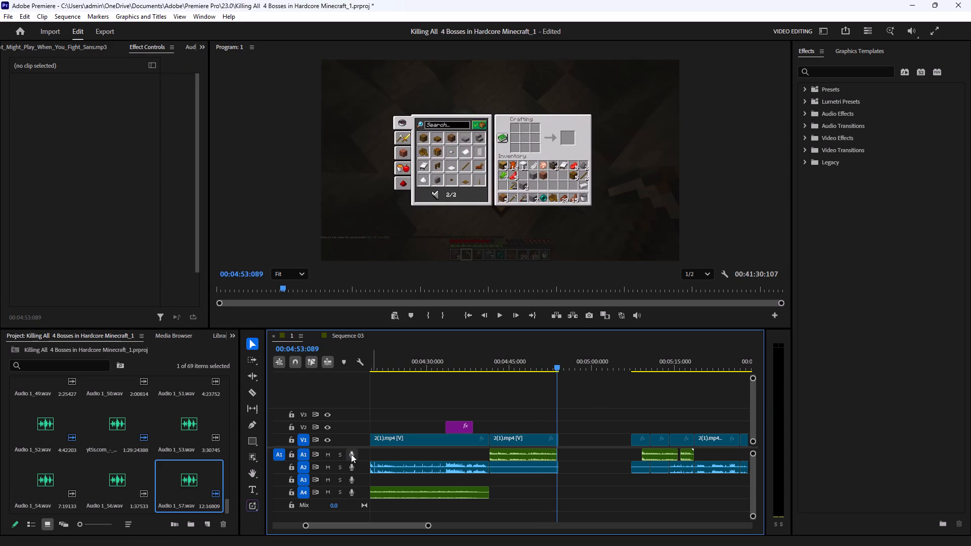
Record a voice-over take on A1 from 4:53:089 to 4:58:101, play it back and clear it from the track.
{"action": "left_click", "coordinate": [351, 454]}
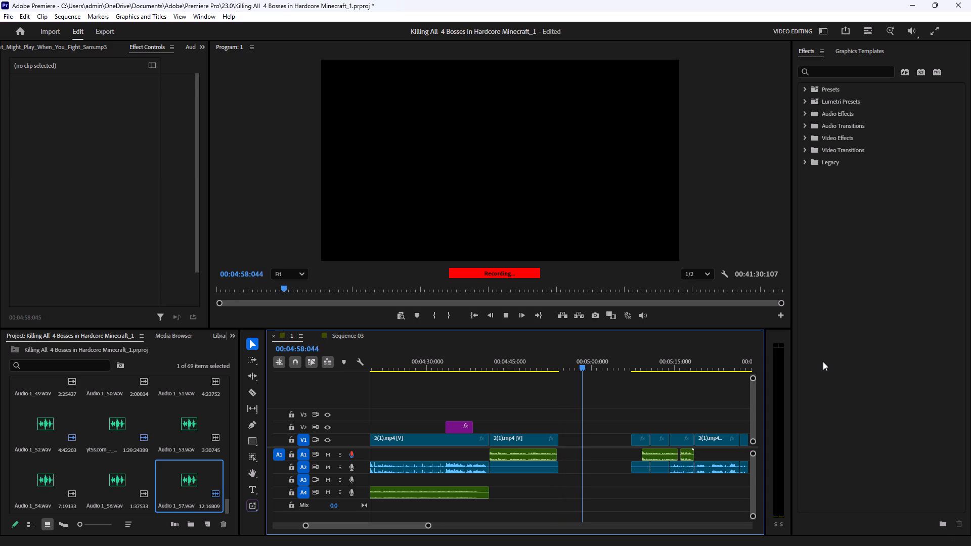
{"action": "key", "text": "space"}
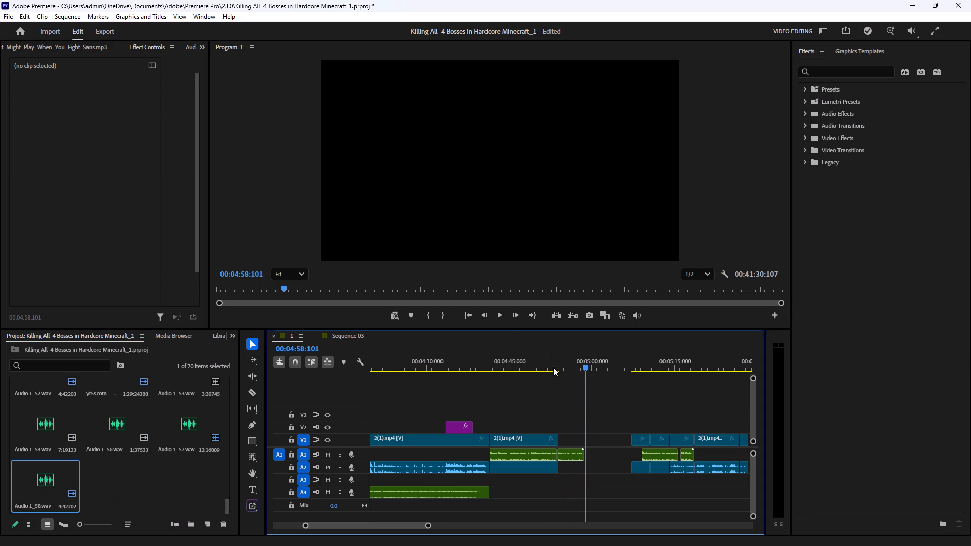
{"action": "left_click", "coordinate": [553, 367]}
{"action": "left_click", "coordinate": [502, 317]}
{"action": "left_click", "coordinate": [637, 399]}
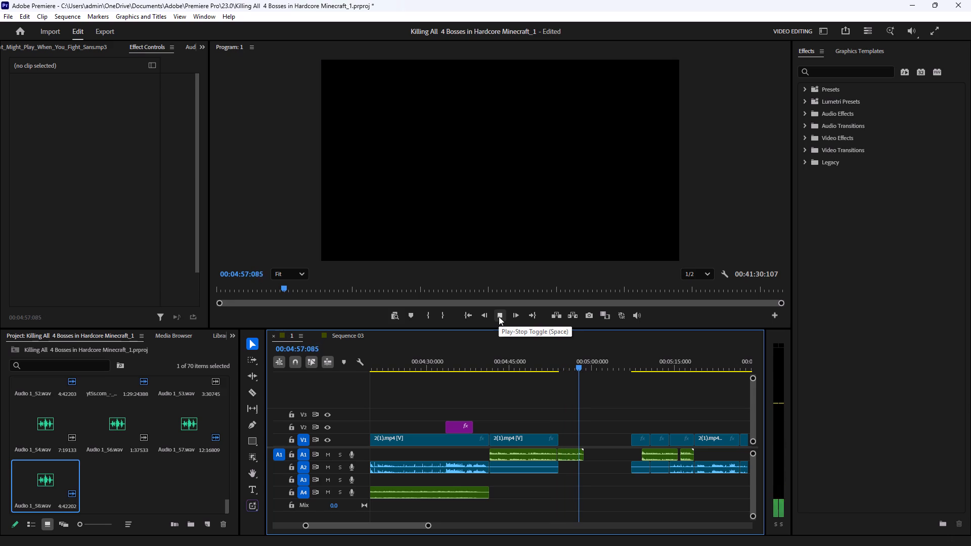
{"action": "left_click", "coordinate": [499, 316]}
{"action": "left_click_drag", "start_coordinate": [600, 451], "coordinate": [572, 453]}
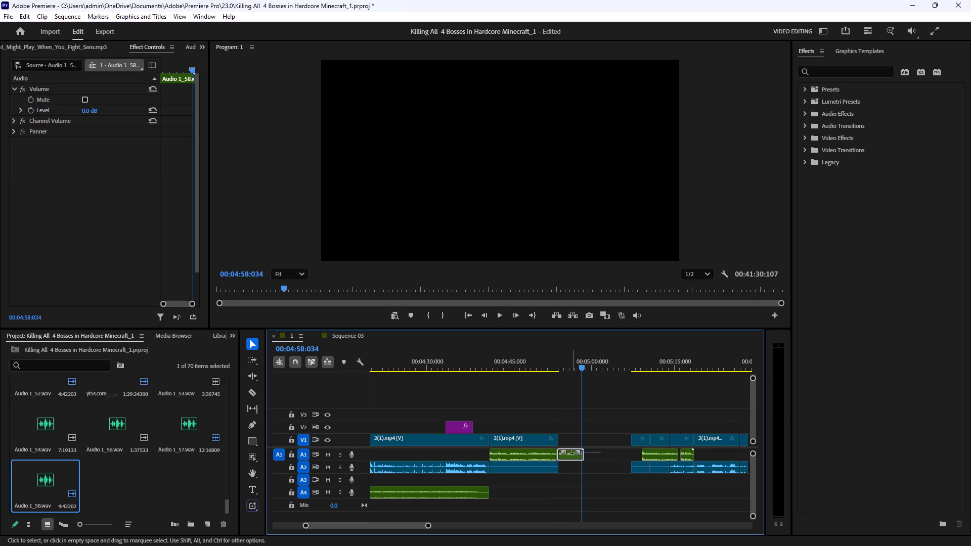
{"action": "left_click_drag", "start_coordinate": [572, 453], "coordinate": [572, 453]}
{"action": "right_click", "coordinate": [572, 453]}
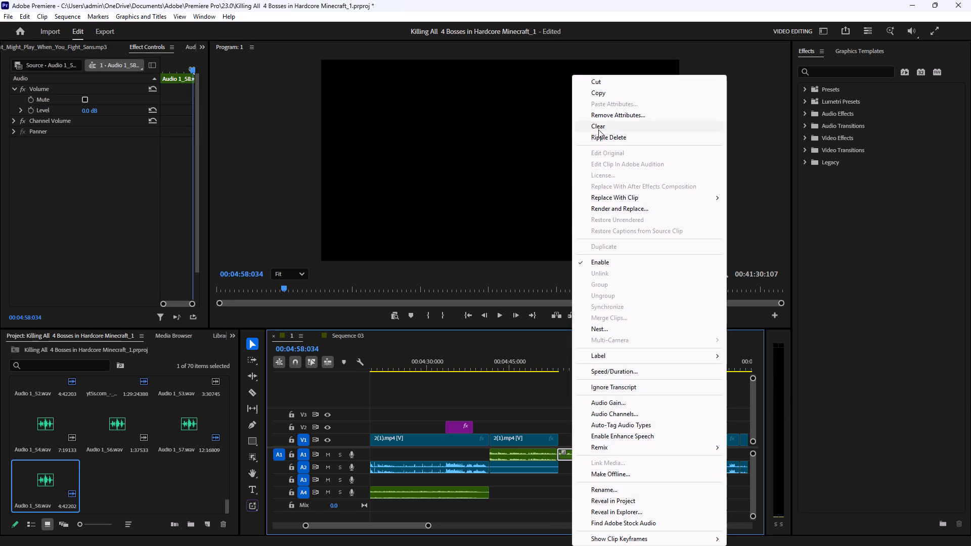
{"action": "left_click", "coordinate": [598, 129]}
Record a new voice-over on A1 from about 4:54 to 4:58:108.
{"action": "left_click_drag", "start_coordinate": [565, 360], "coordinate": [561, 387]}
{"action": "left_click", "coordinate": [608, 405]}
{"action": "left_click", "coordinate": [352, 454]}
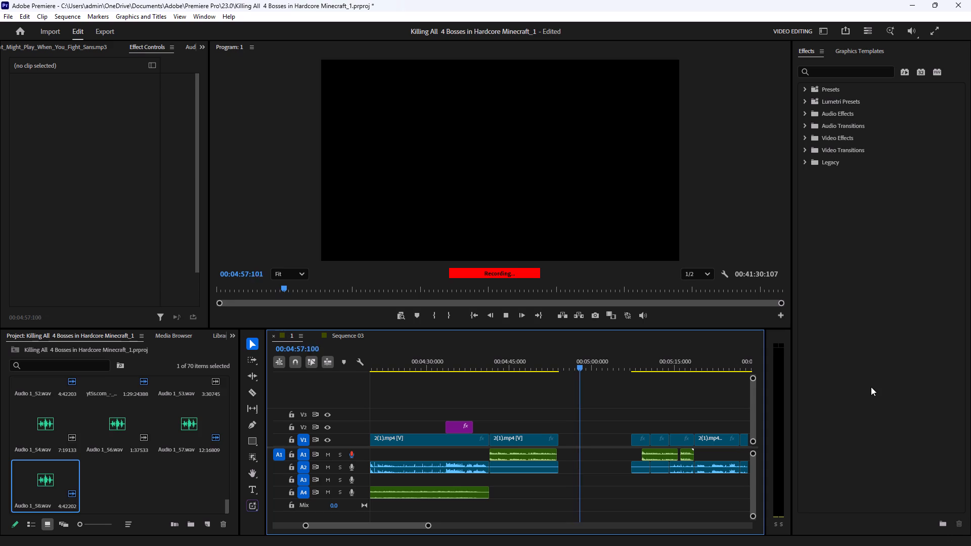
{"action": "key", "text": "space"}
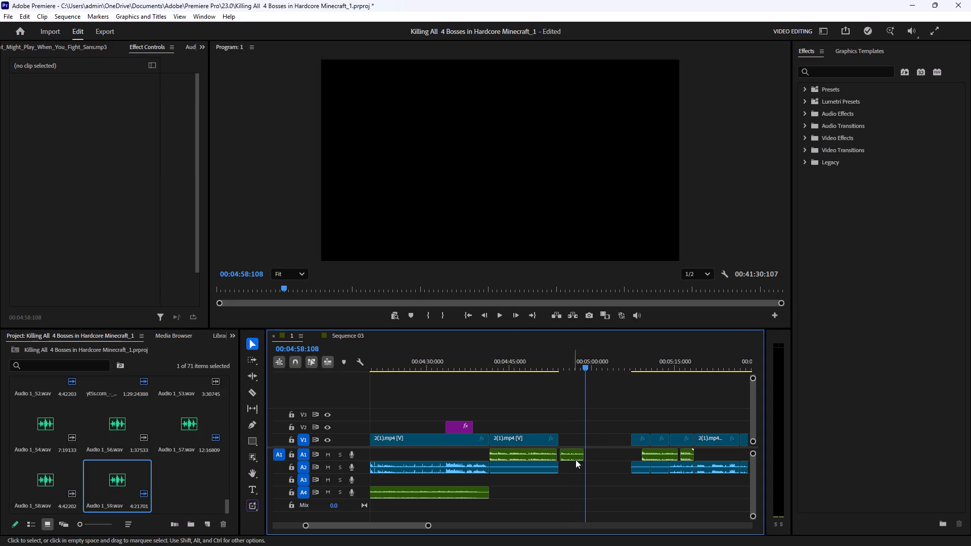
Place the new recording directly against the previous voice-over clip on A1 and raise its volume level to 4.9 dB.
{"action": "left_click", "coordinate": [570, 457]}
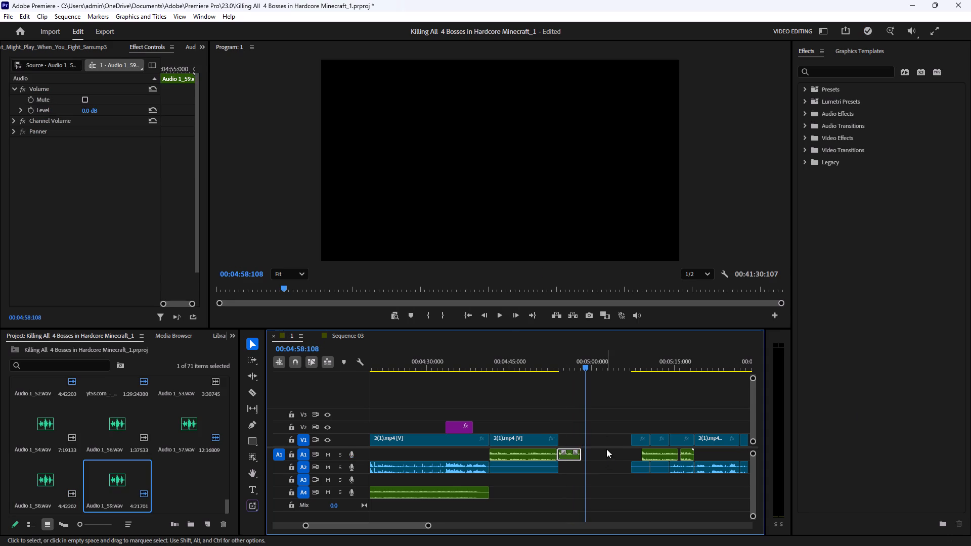
{"action": "left_click", "coordinate": [20, 110]}
{"action": "left_click_drag", "start_coordinate": [100, 125], "coordinate": [101, 127]}
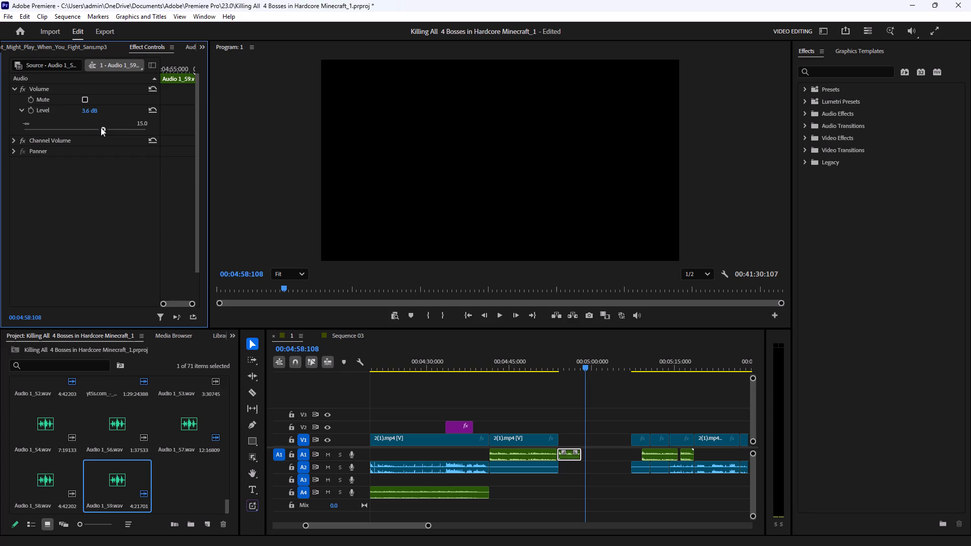
{"action": "left_click_drag", "start_coordinate": [101, 127], "coordinate": [103, 127]}
{"action": "left_click_drag", "start_coordinate": [103, 127], "coordinate": [104, 128]}
{"action": "left_click_drag", "start_coordinate": [104, 128], "coordinate": [105, 129]}
Ripple-delete the gap after the gameplay clip at about 4:54 and extend the clip's end to meet the following clip at about 4:56.
{"action": "left_click", "coordinate": [597, 434]}
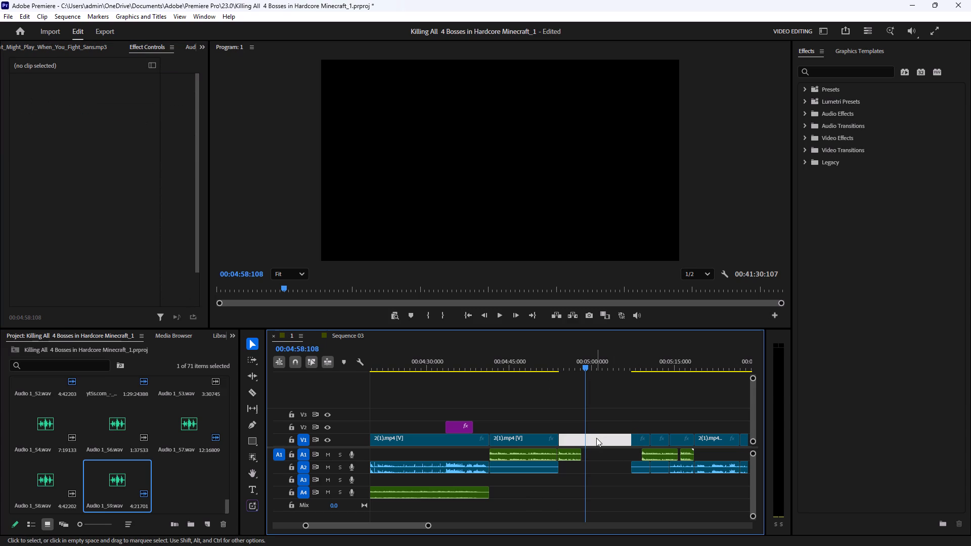
{"action": "key", "text": "BackSpace"}
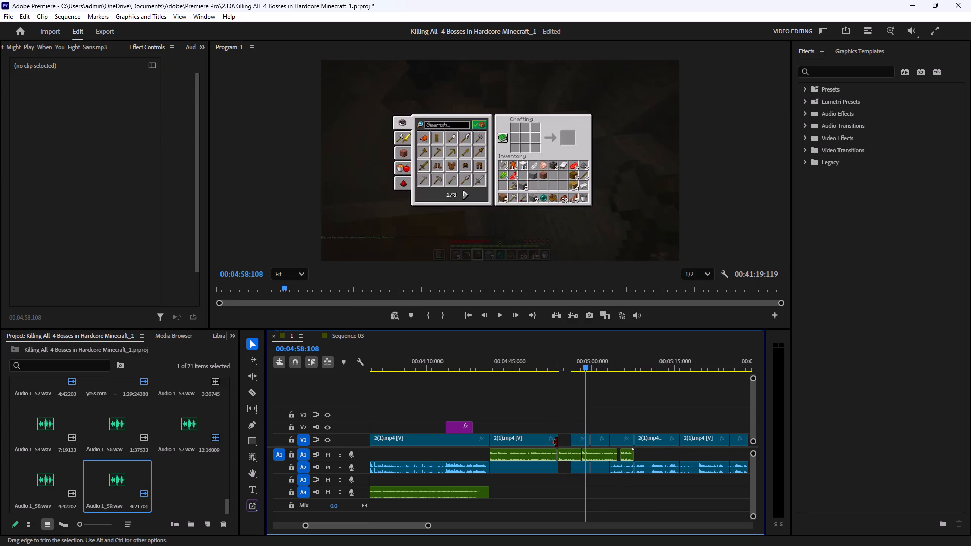
{"action": "left_click_drag", "start_coordinate": [557, 442], "coordinate": [562, 443]}
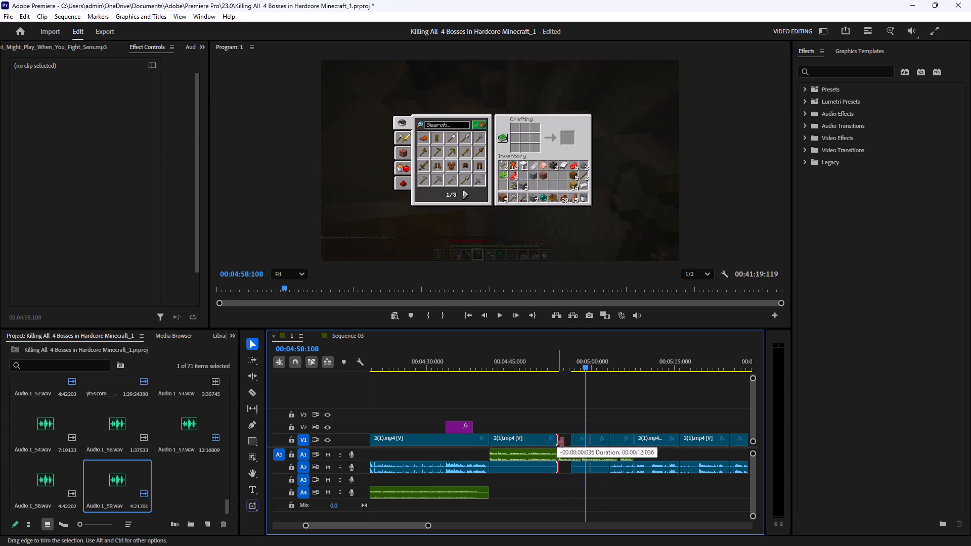
{"action": "left_click_drag", "start_coordinate": [562, 443], "coordinate": [574, 445]}
Play back the joined section from 4:52:071 to 5:12:040 and save the project.
{"action": "left_click", "coordinate": [552, 362]}
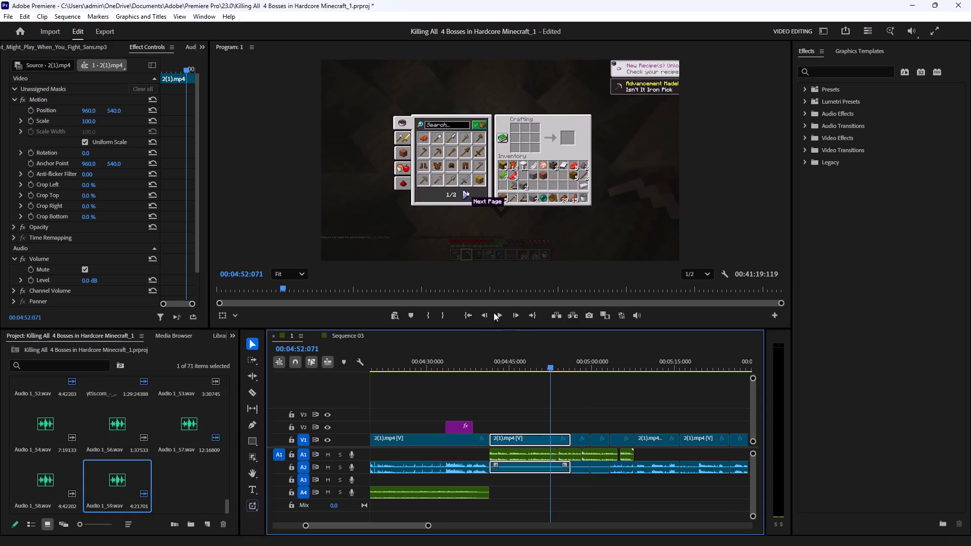
{"action": "left_click", "coordinate": [494, 312]}
{"action": "left_click", "coordinate": [501, 314]}
{"action": "left_click", "coordinate": [664, 415]}
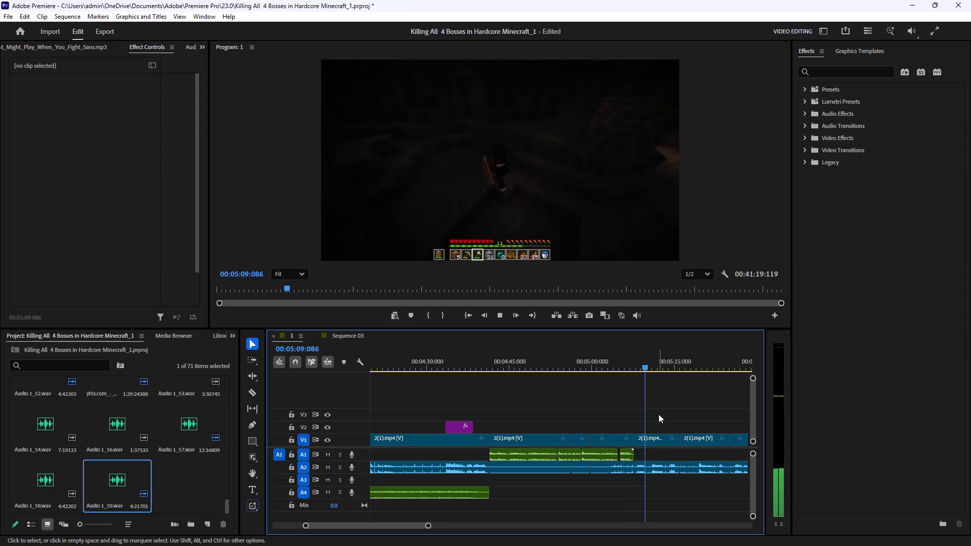
{"action": "left_click", "coordinate": [847, 377]}
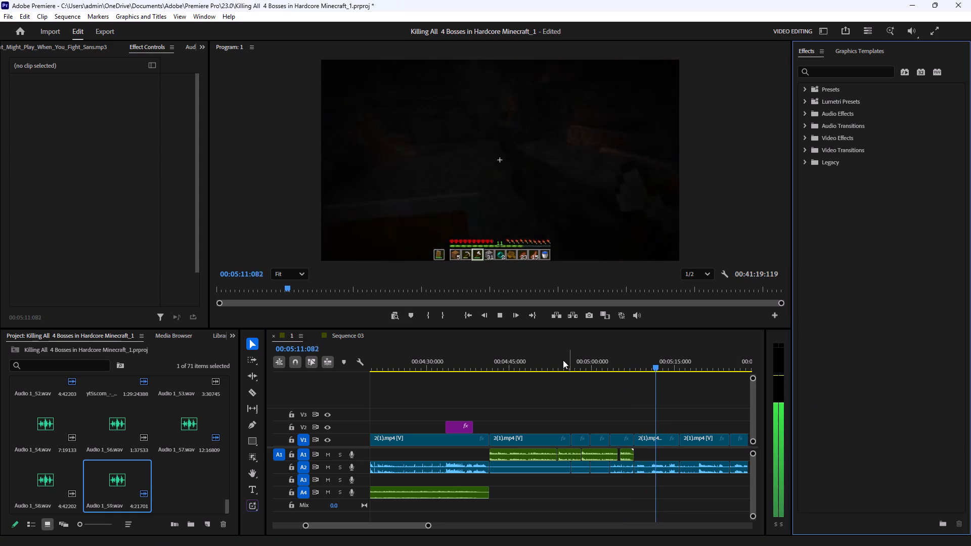
{"action": "key", "text": "space"}
{"action": "key", "text": "ctrl+s"}
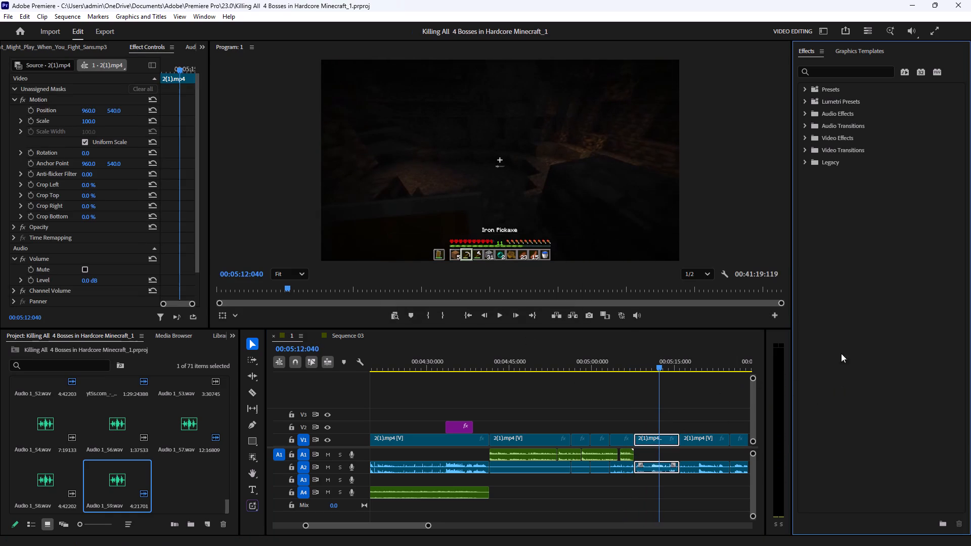